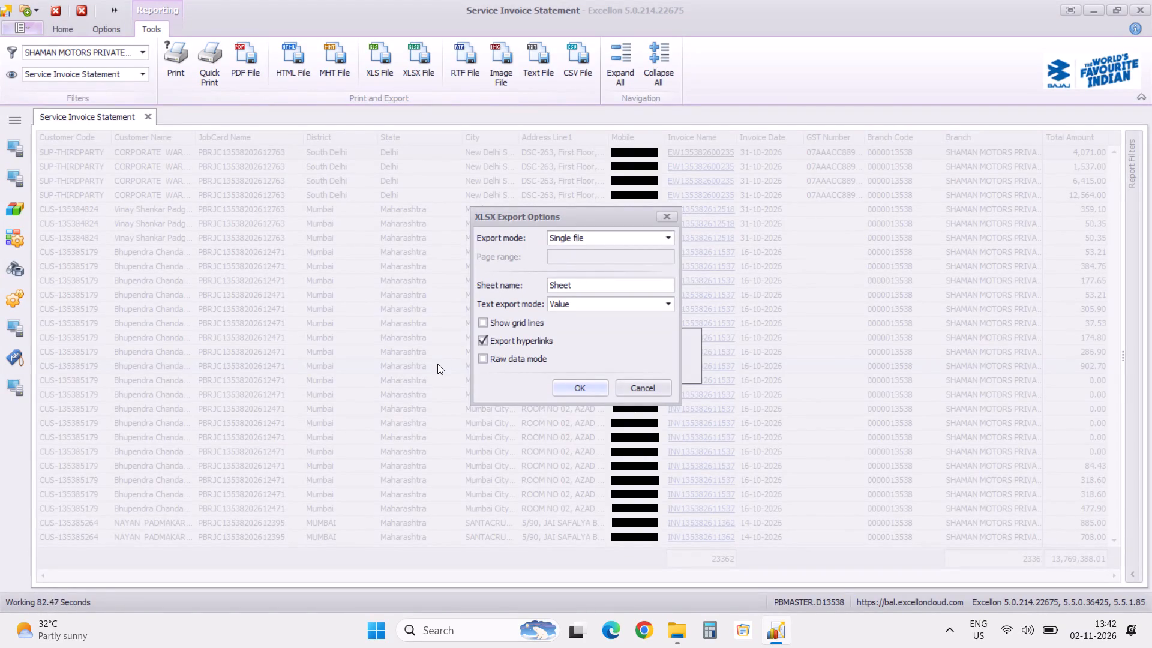
Turn off hyperlink export in the XLSX options and proceed with the single-file export.
left_click(485, 343)
left_click(564, 383)
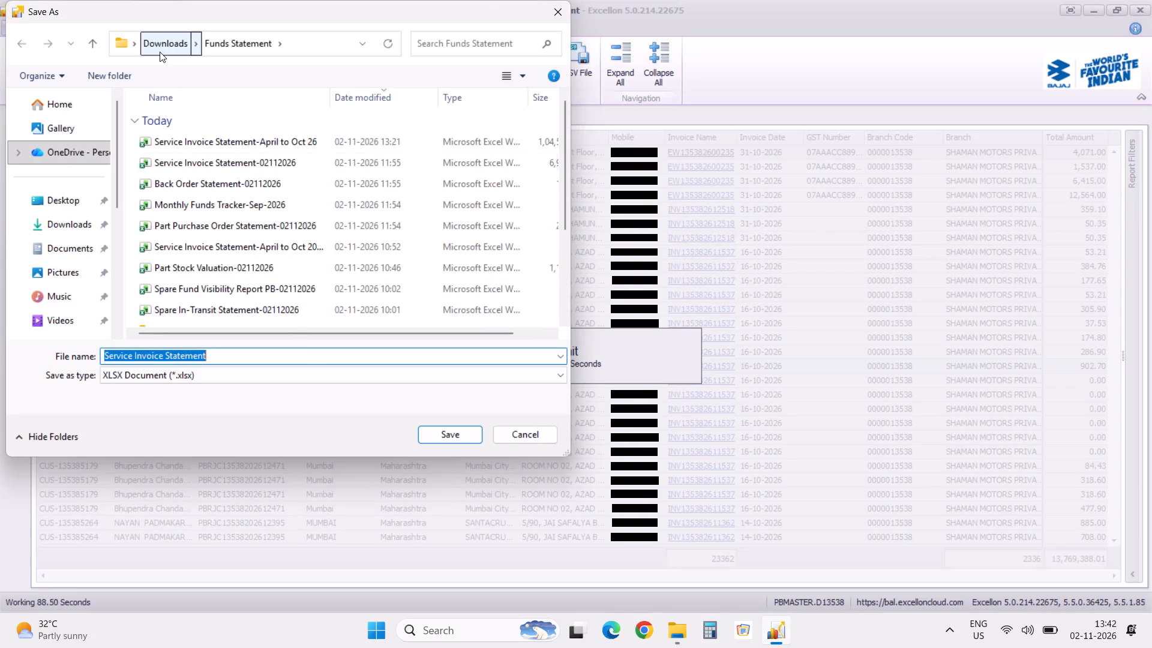
Save the export in the Apurva Sir Reports folder within Downloads as Service Invoice Statement-Oct-2026.
left_click(161, 49)
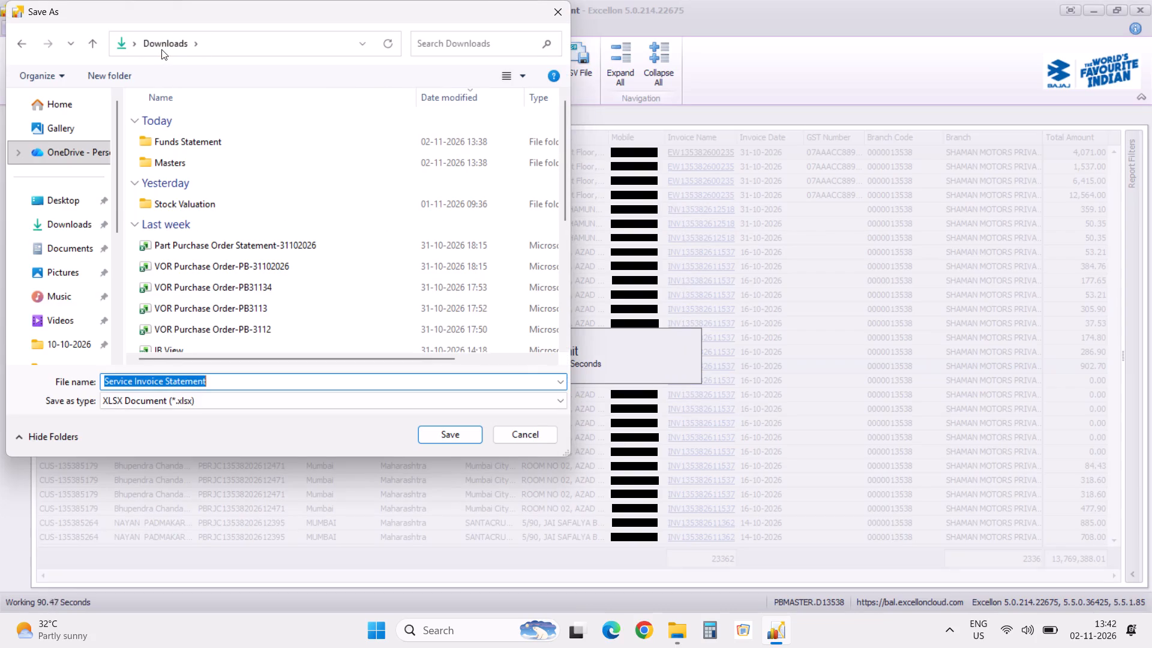
triple_click(566, 346)
triple_click(566, 346)
double_click(566, 346)
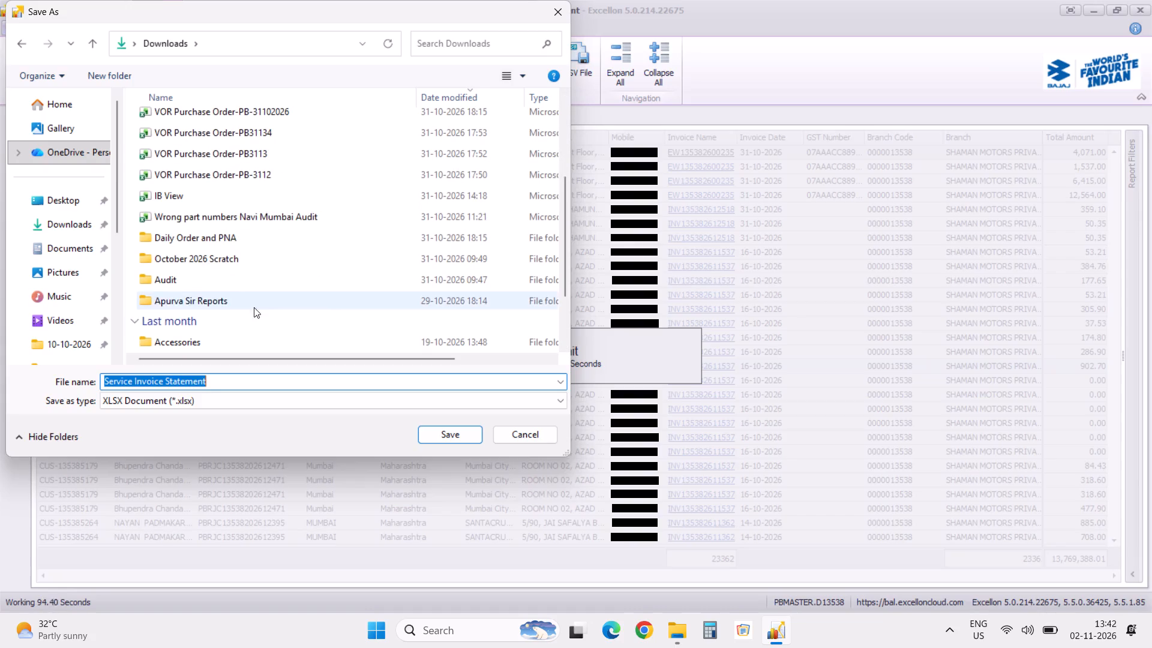
double_click(233, 295)
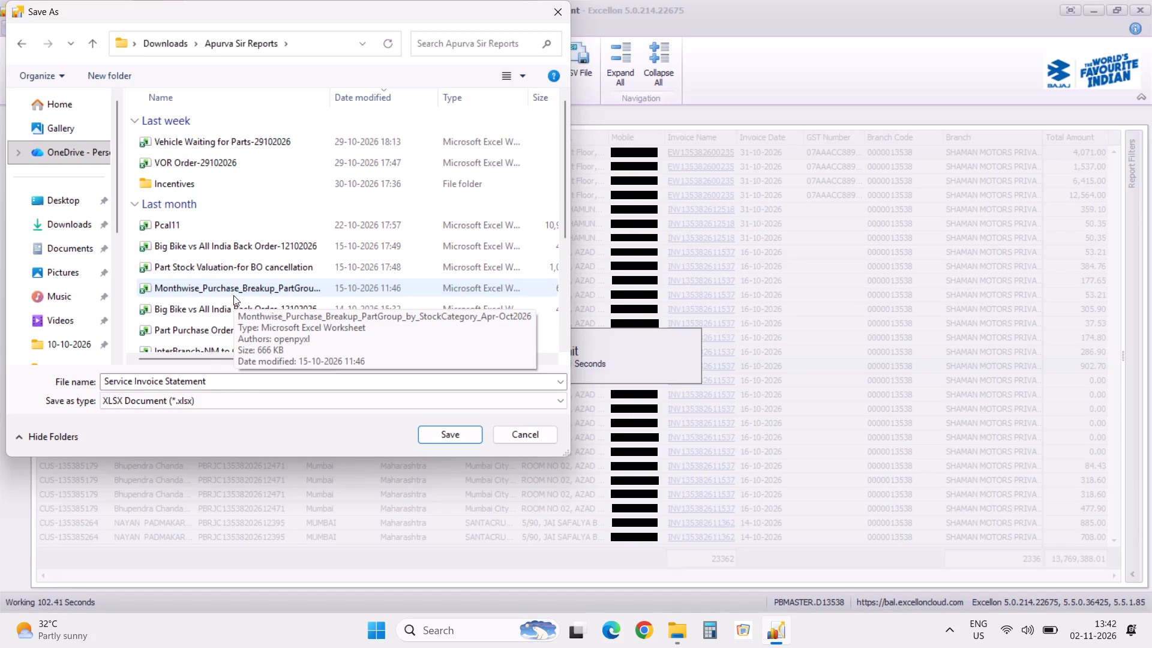
left_click(234, 383)
left_click(234, 383)
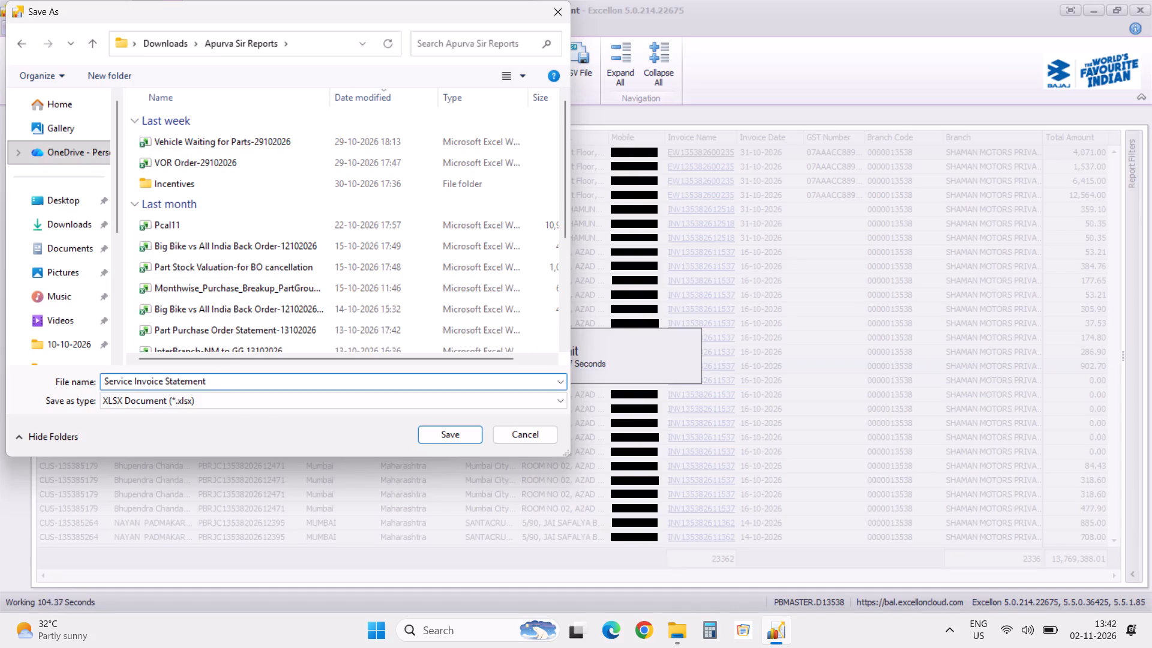
key("minus")
type("Oct-2026")
left_click(452, 436)
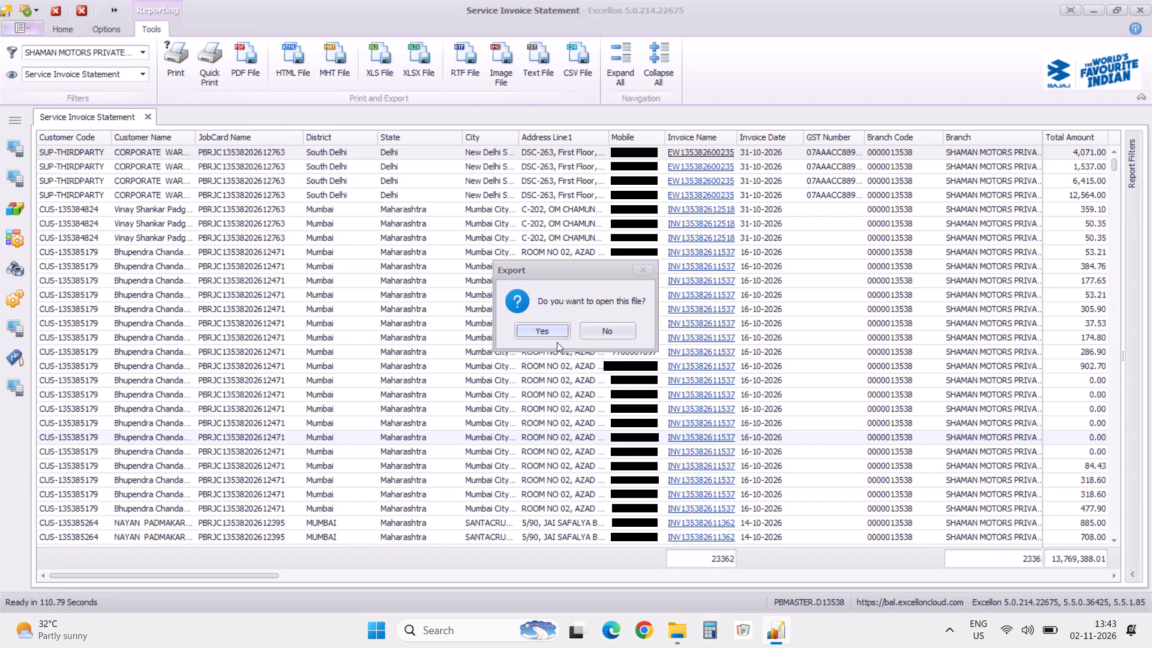
Open the exported service invoice workbook in Excel.
left_click(546, 333)
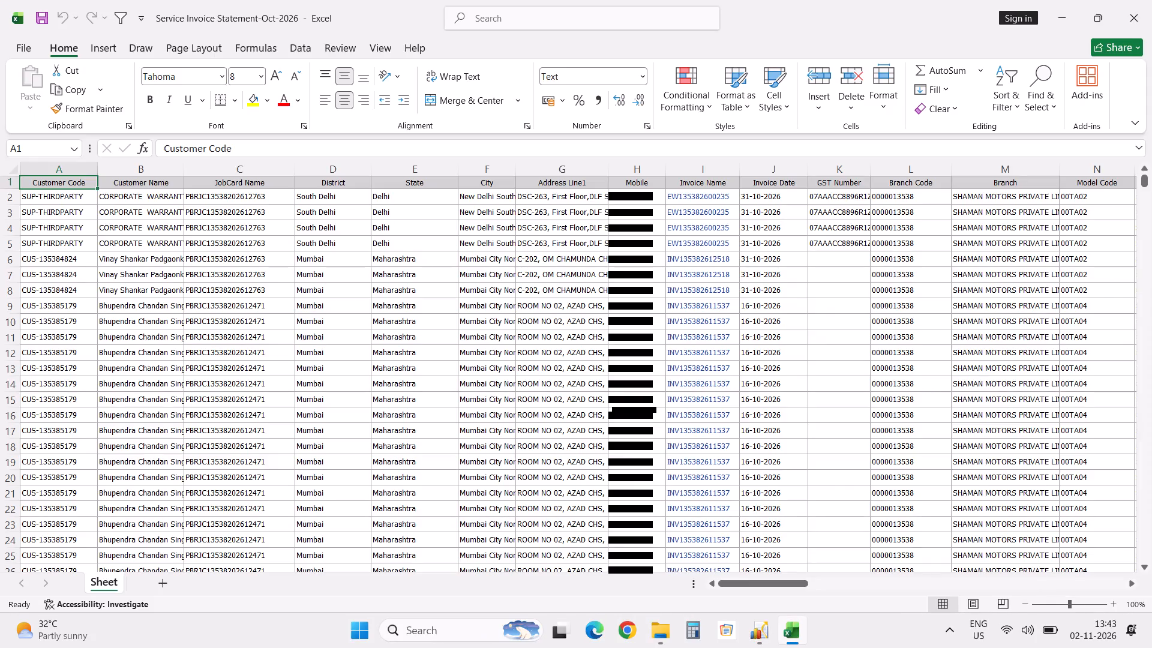
left_click(546, 333)
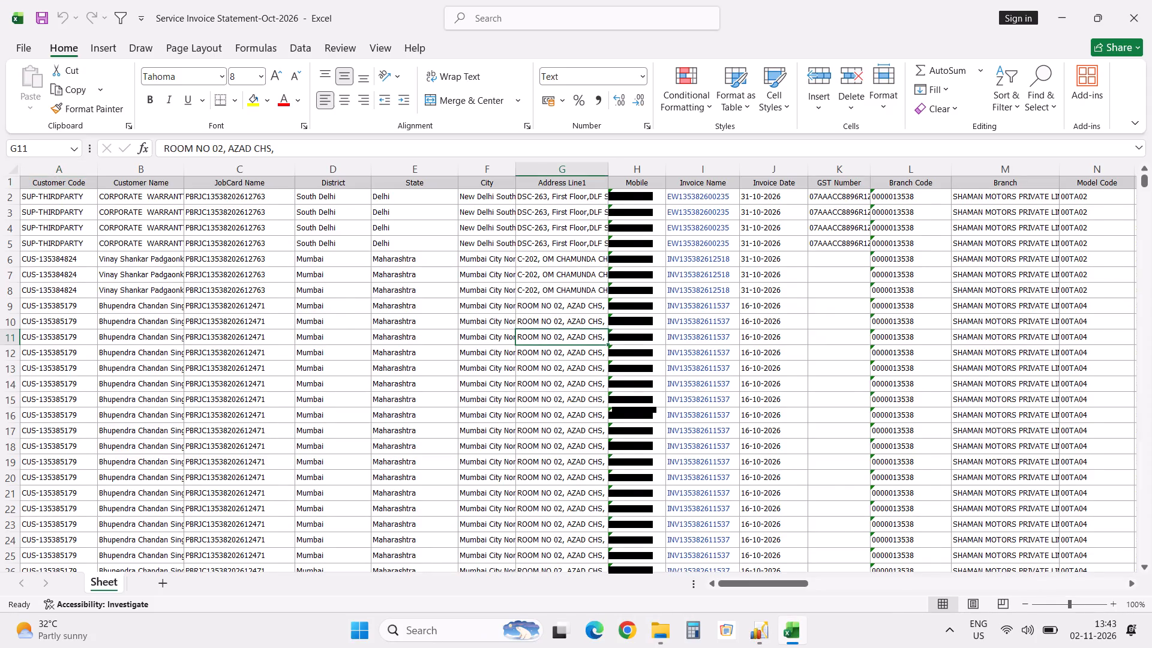
Delete the totals row, row 23364, at the bottom of the service invoice data.
key("ctrl+Down")
key("Down")
key("Left")
key("ctrl+Down")
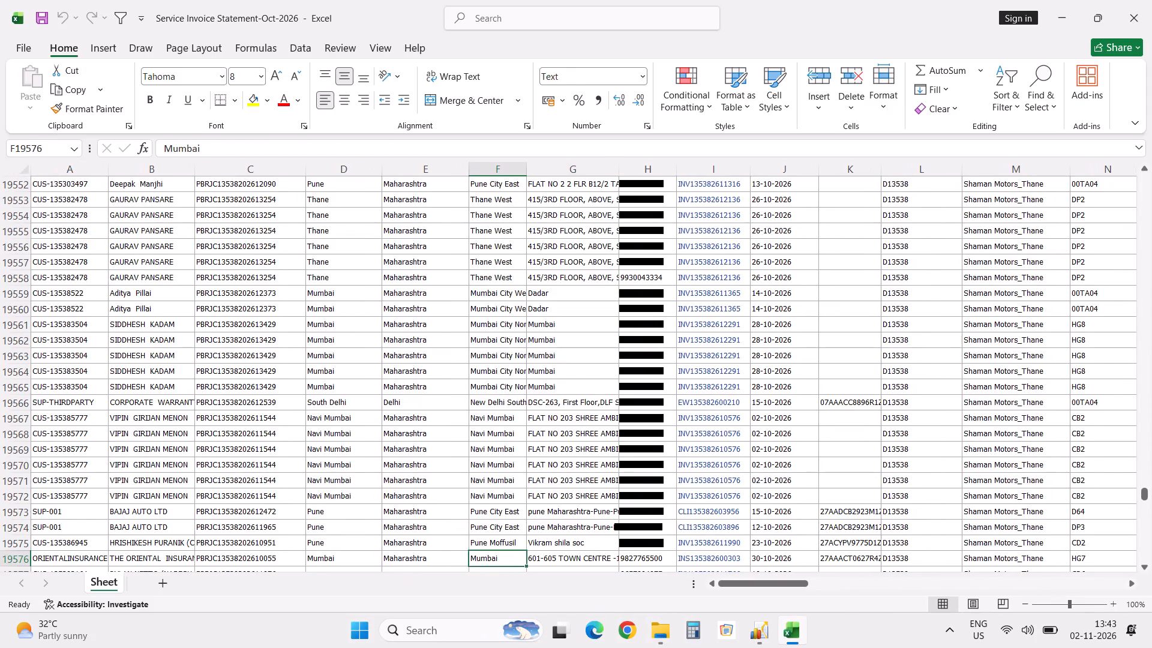
key("Left")
key("Left")
key("Left")
key("Left")
key("Left")
key("Left")
key("Left")
key("Left")
key("Left")
key("Left")
key("Left")
key("Left")
key("ctrl+Down")
key("Down")
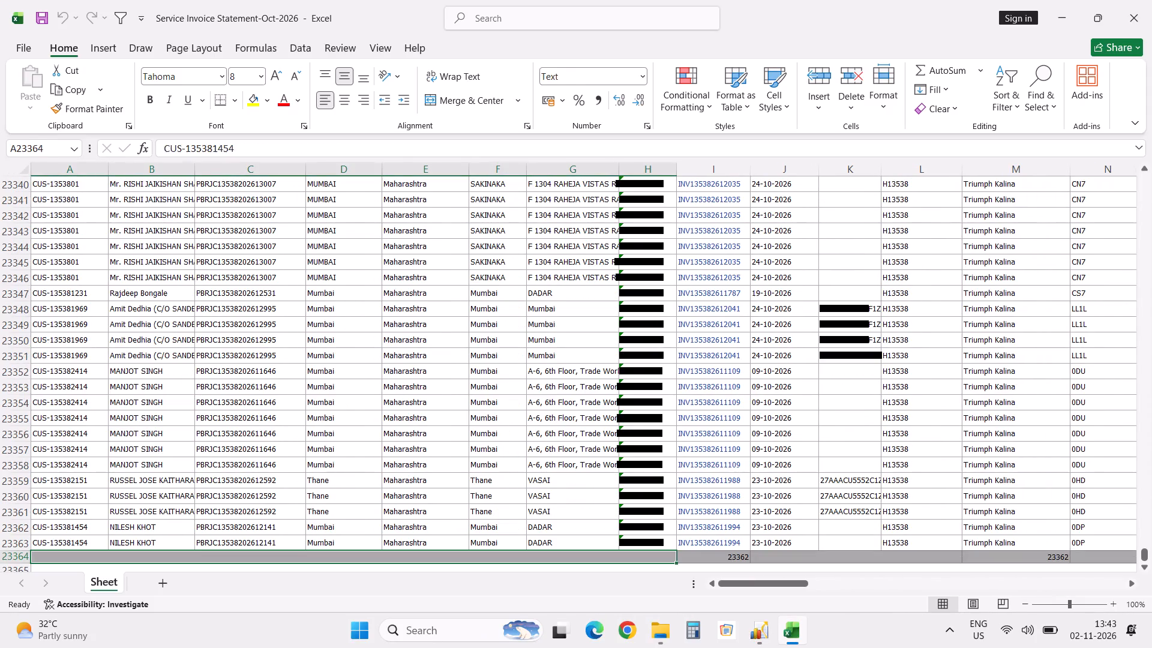
key("shift+space")
key("ctrl+minus")
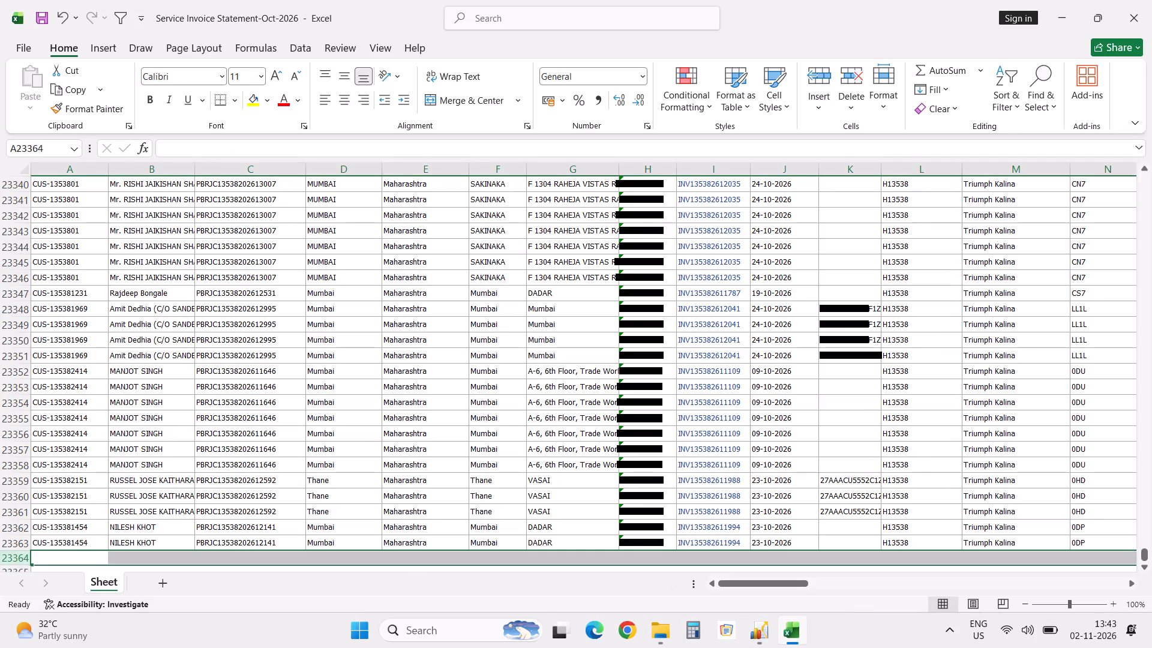
left_click(58, 506)
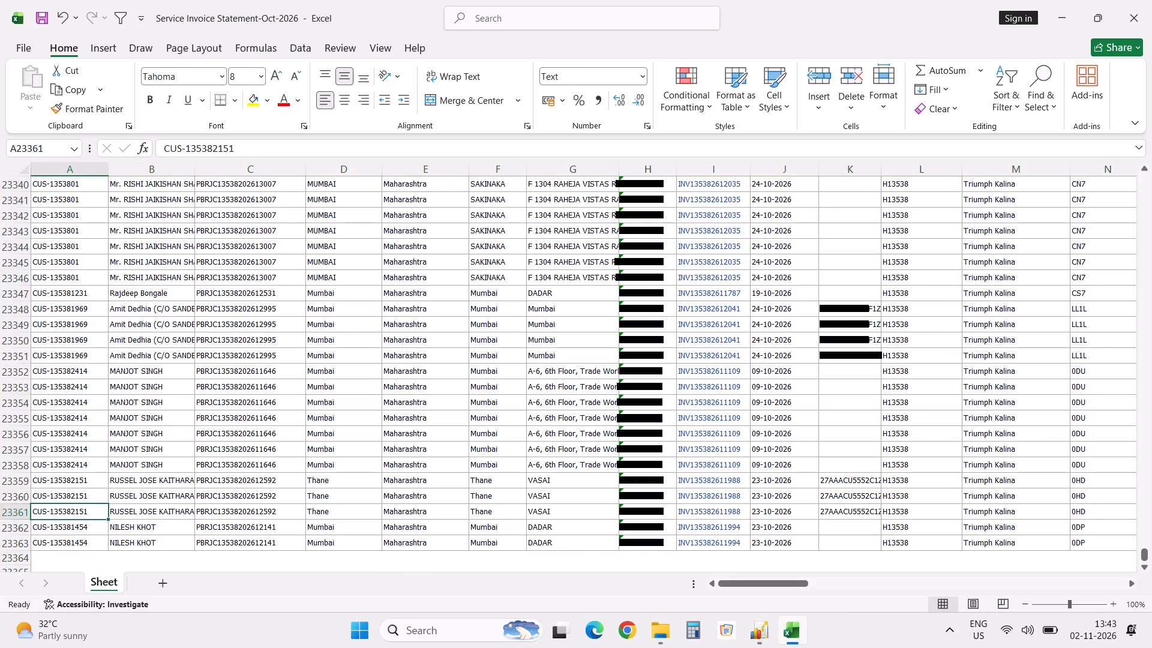
Return to the first header cell and save the workbook.
key("ctrl+Up")
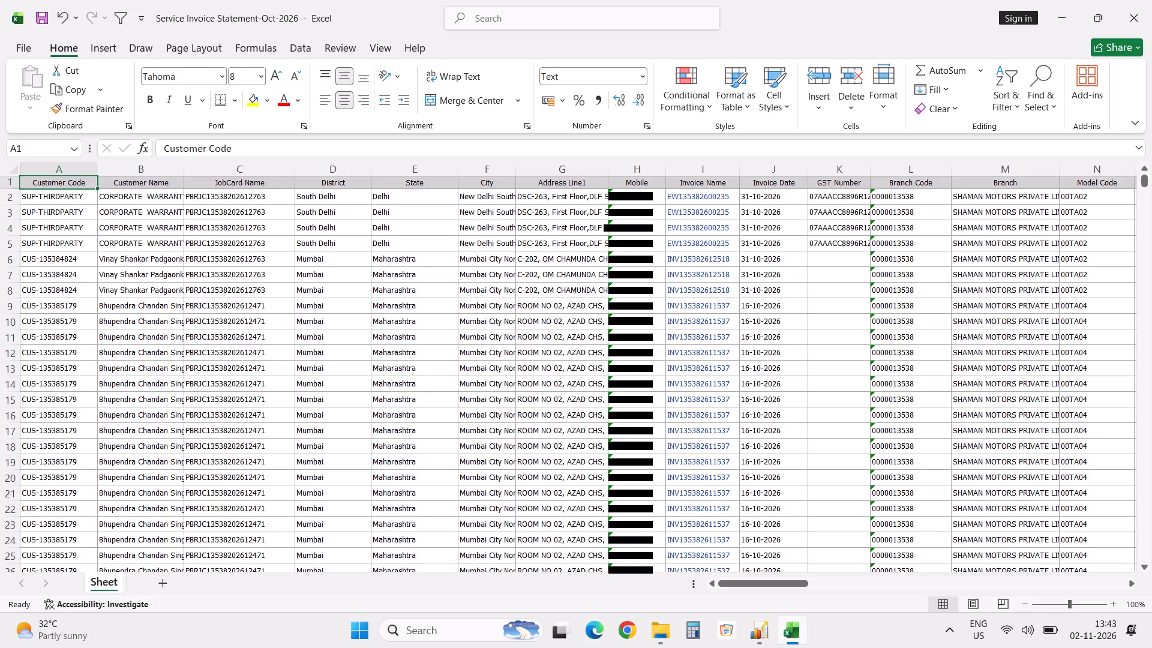
key("ctrl+s")
Add filters to the header row of the invoice data.
type("dff")
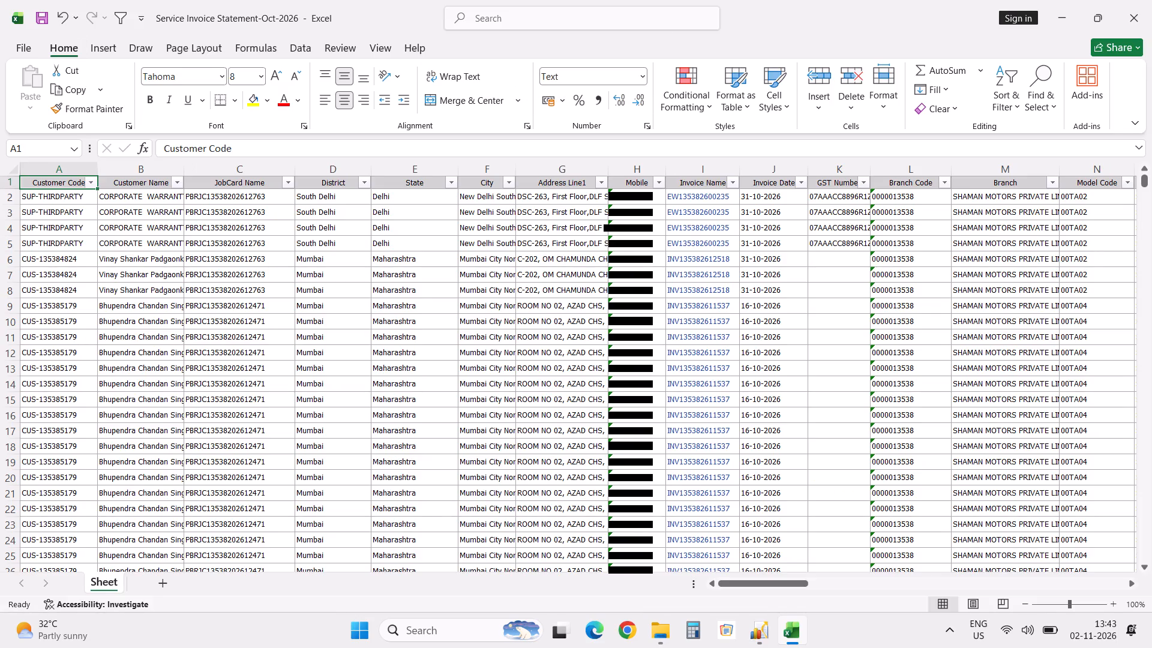
Filter the Item Type column to show only Part records.
key("Right")
key("Right")
key("Right")
key("Right")
key("Right")
key("Right")
key("Right")
key("Right")
key("Right")
key("Right")
key("Right")
key("Right")
key("Right")
key("Right")
key("Right")
key("Right")
key("Right")
key("Right")
key("Right")
key("Right")
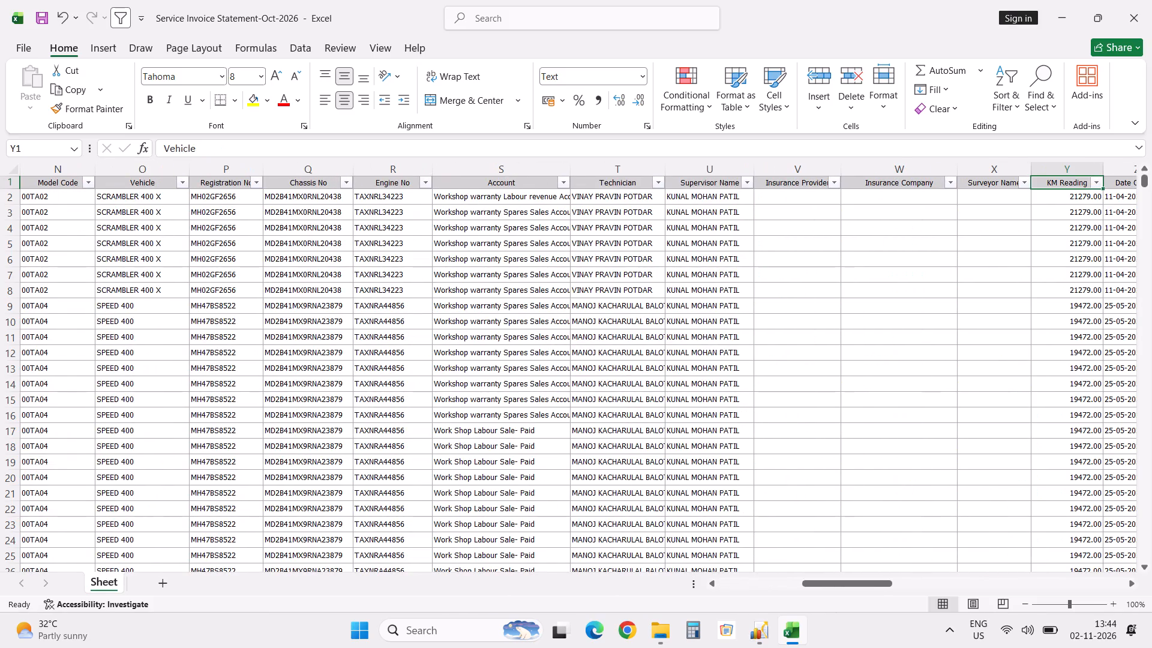
key("Right")
key("Right")
key("Right")
key("Right")
key("Right")
key("Right")
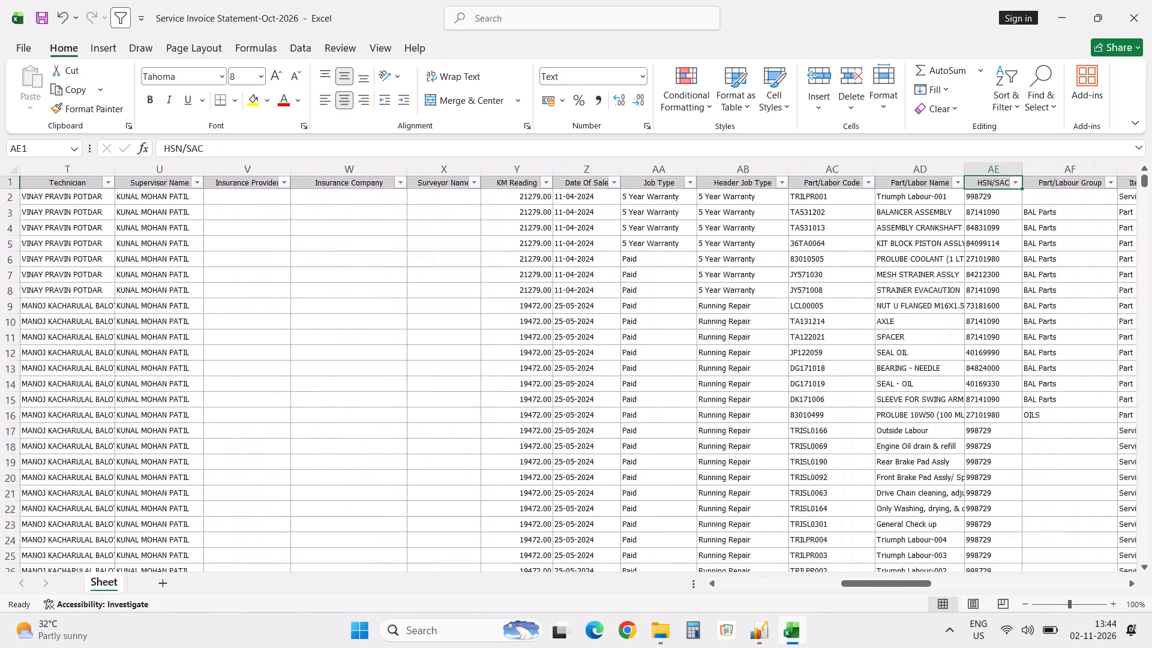
key("Right")
key("Right")
key("Right")
key("Right")
key("Right")
key("Right")
key("Right")
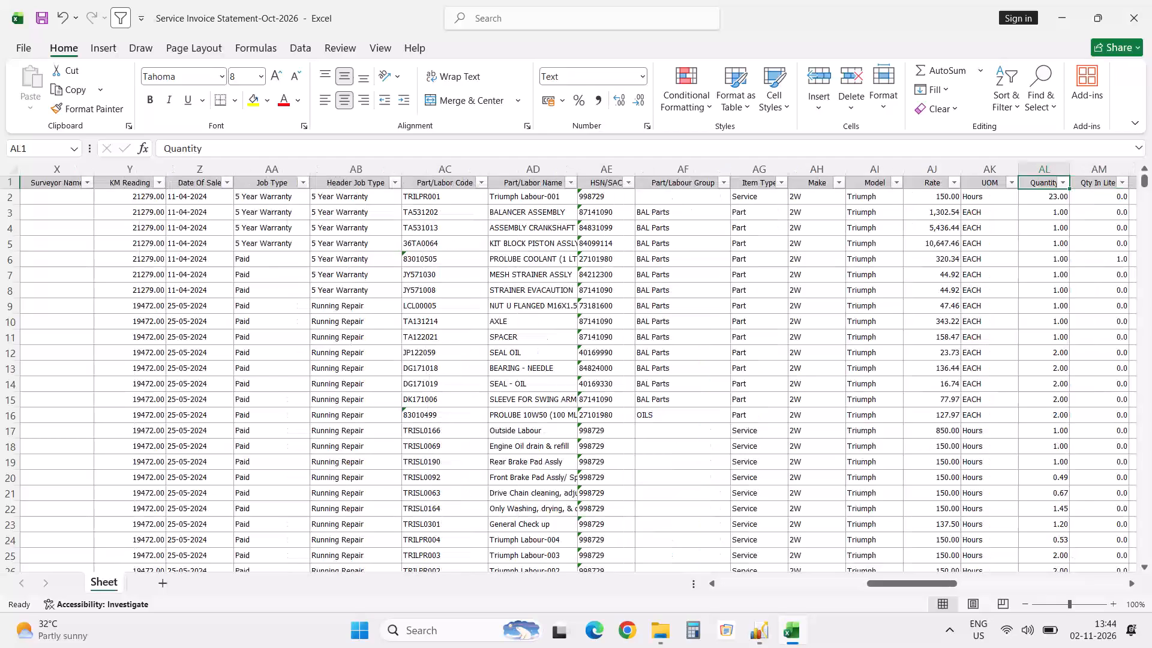
left_click(782, 182)
left_click(655, 374)
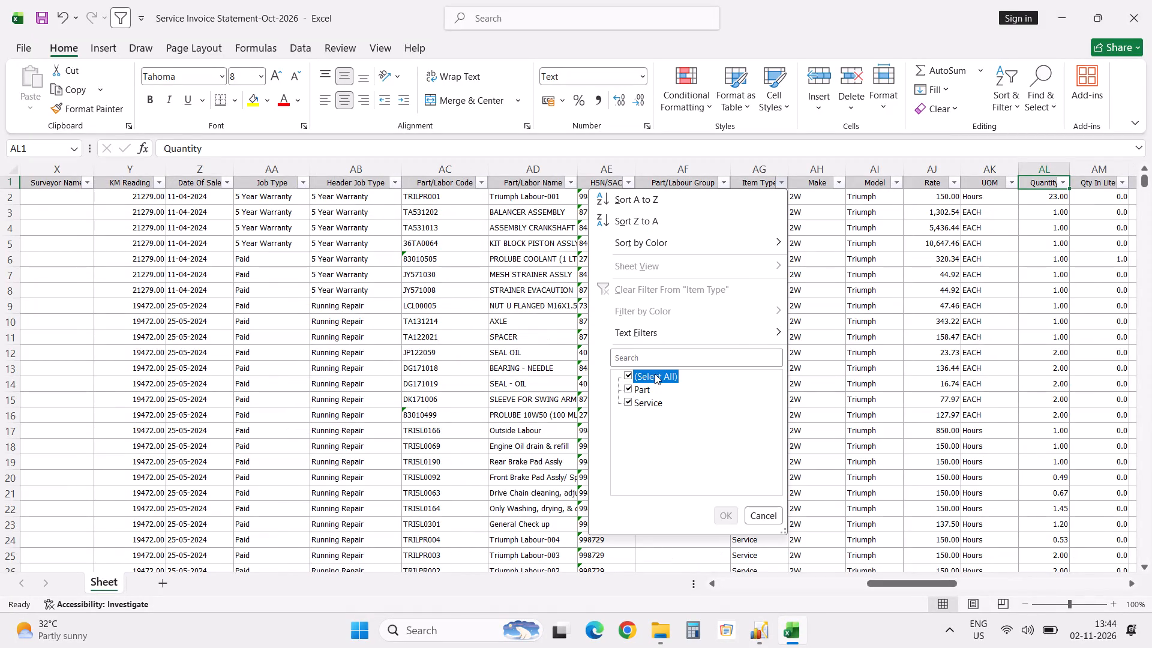
left_click(644, 391)
left_click(728, 517)
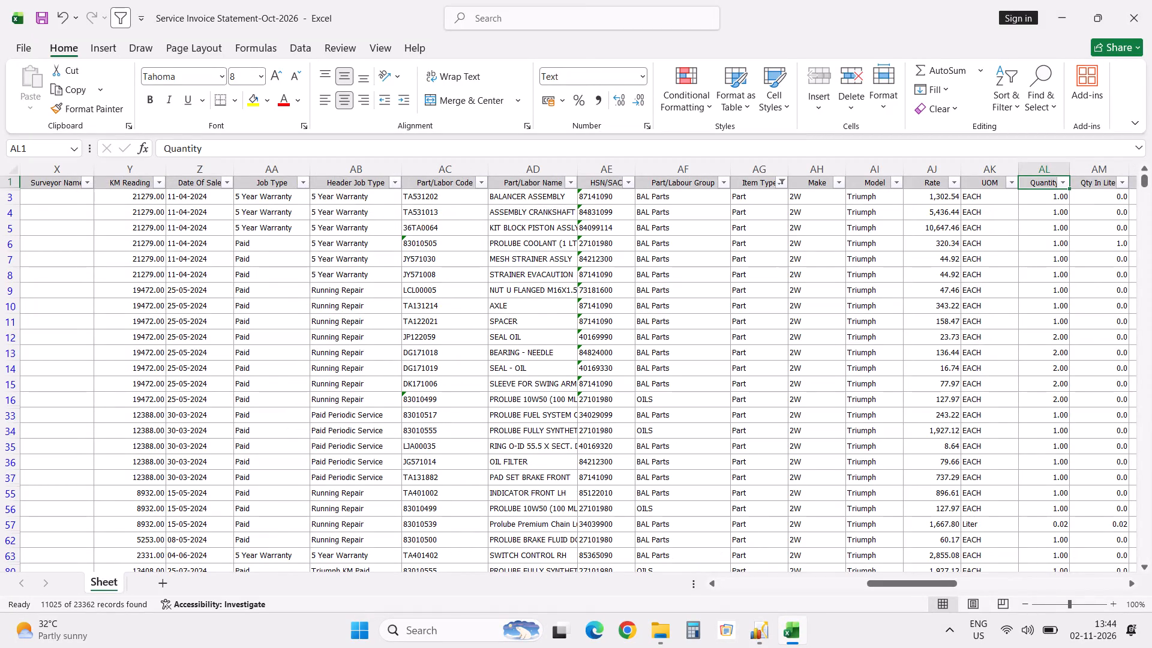
Copy all the filtered part records with their headers and paste them into a new sheet.
left_click(278, 185)
key("ctrl+Left")
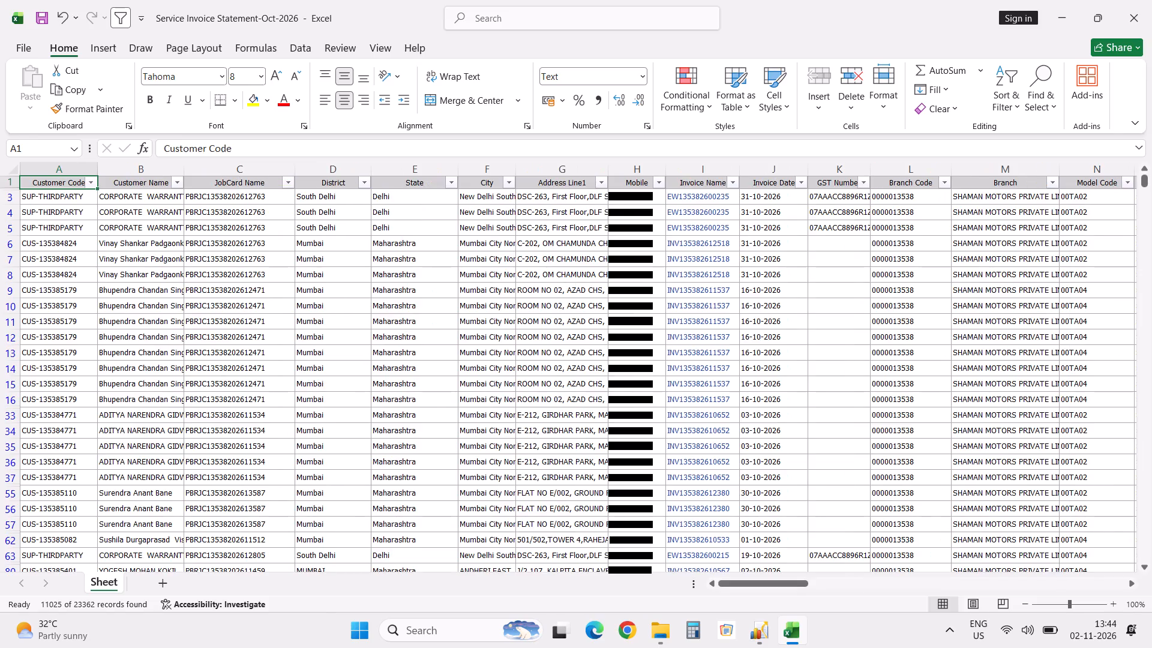
key("ctrl+shift+Right")
key("ctrl+shift+Down")
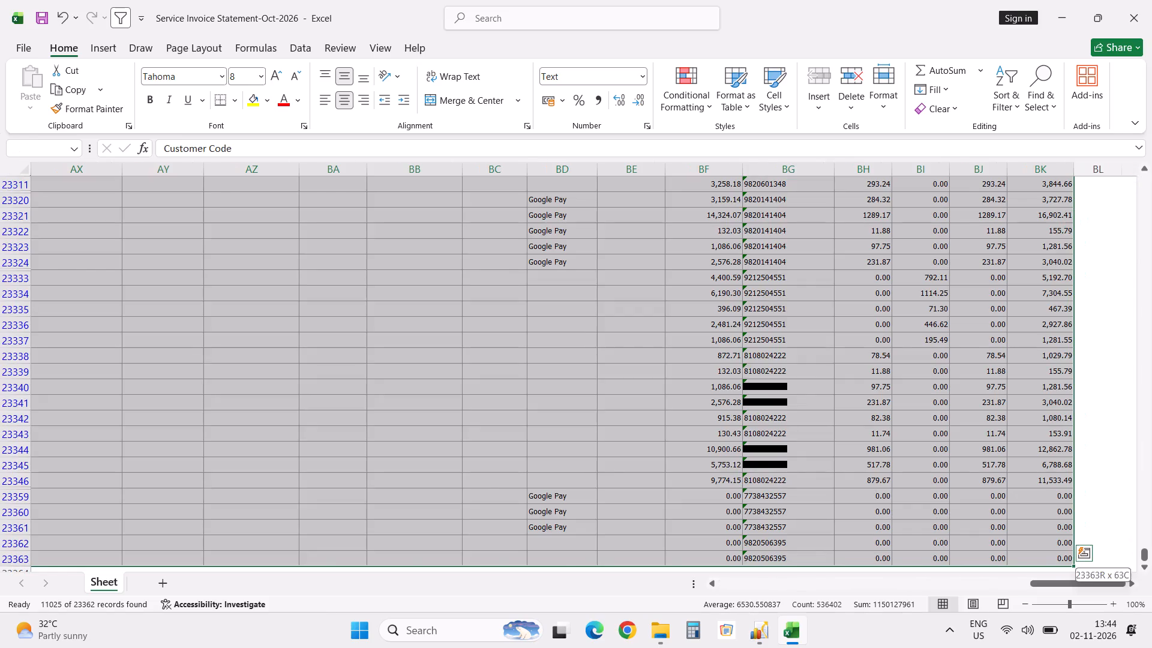
key("ctrl+c")
left_click(162, 582)
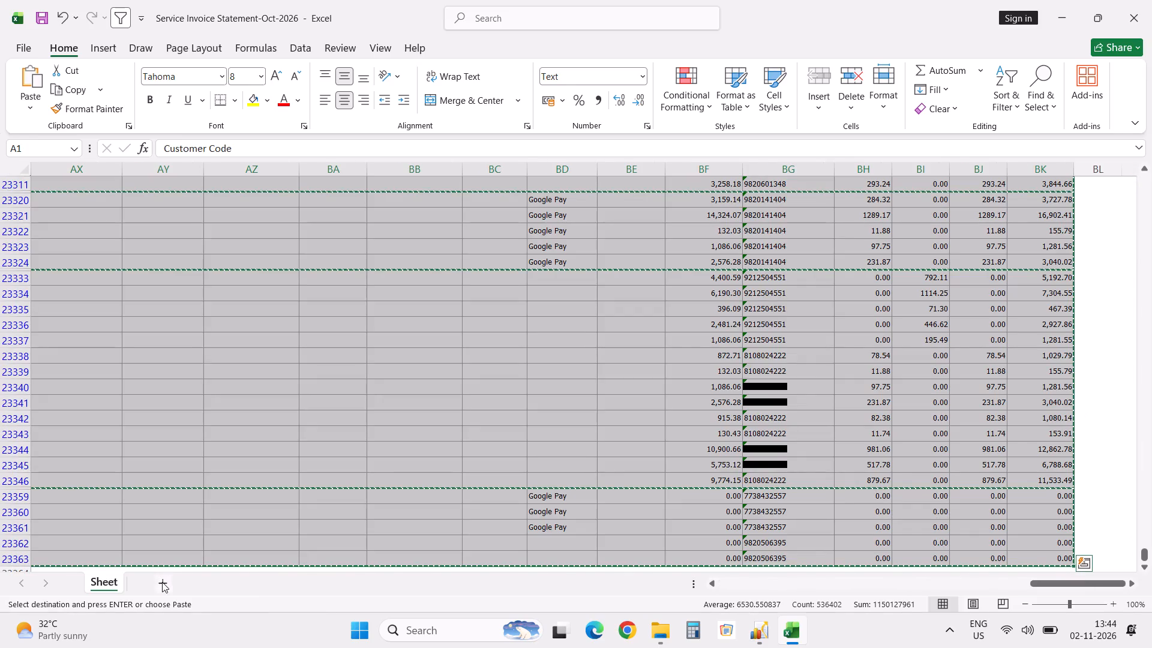
key("ctrl+v")
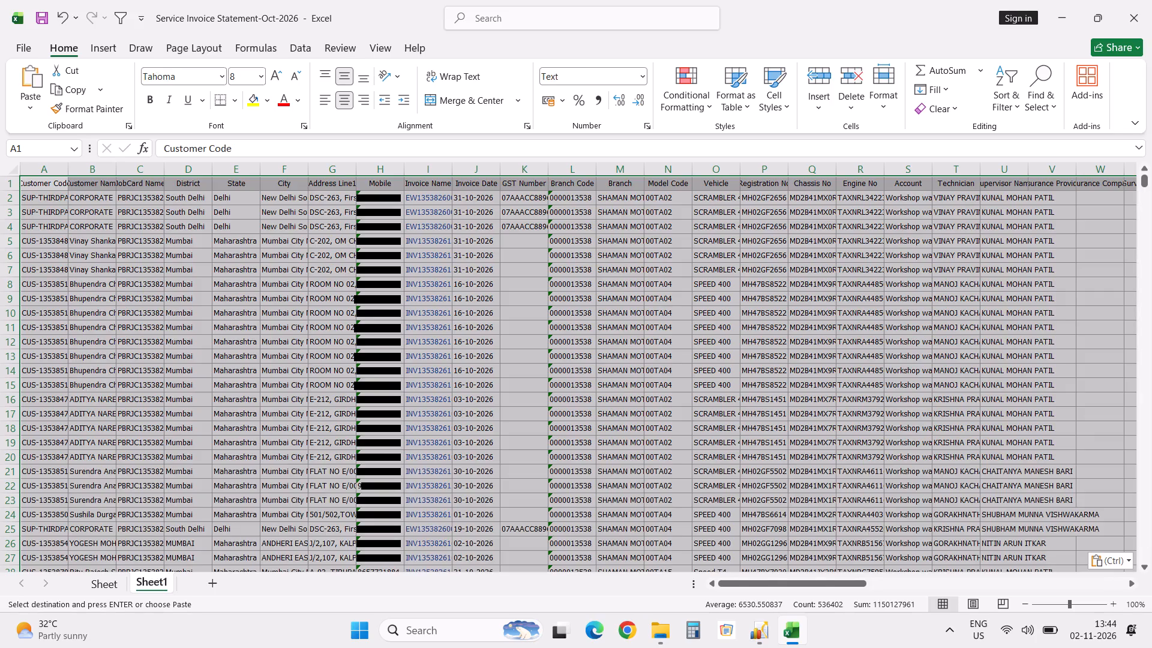
Check the sum of the Value column for the part records on the new sheet.
left_click(574, 187)
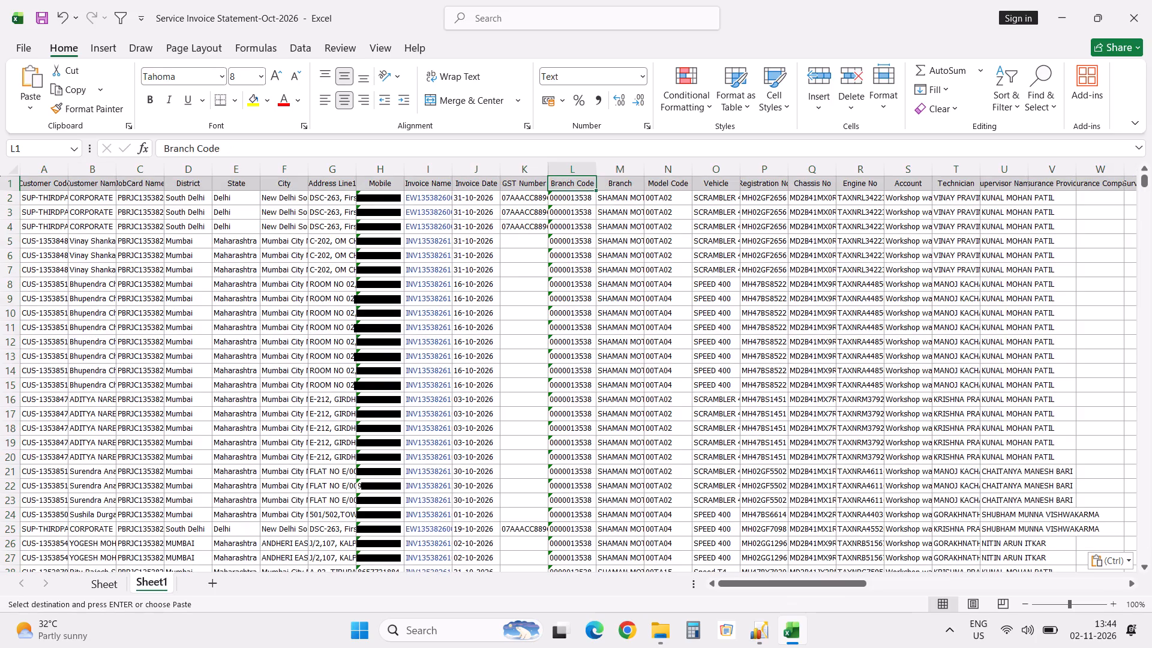
key("Right")
key("Right")
key("Right")
key("Right")
key("Right")
key("Right")
key("Right")
key("Right")
key("Right")
key("Right")
key("Right")
key("Right")
key("Right")
key("Right")
key("Right")
key("Right")
key("Right")
key("Right")
key("Right")
key("Right")
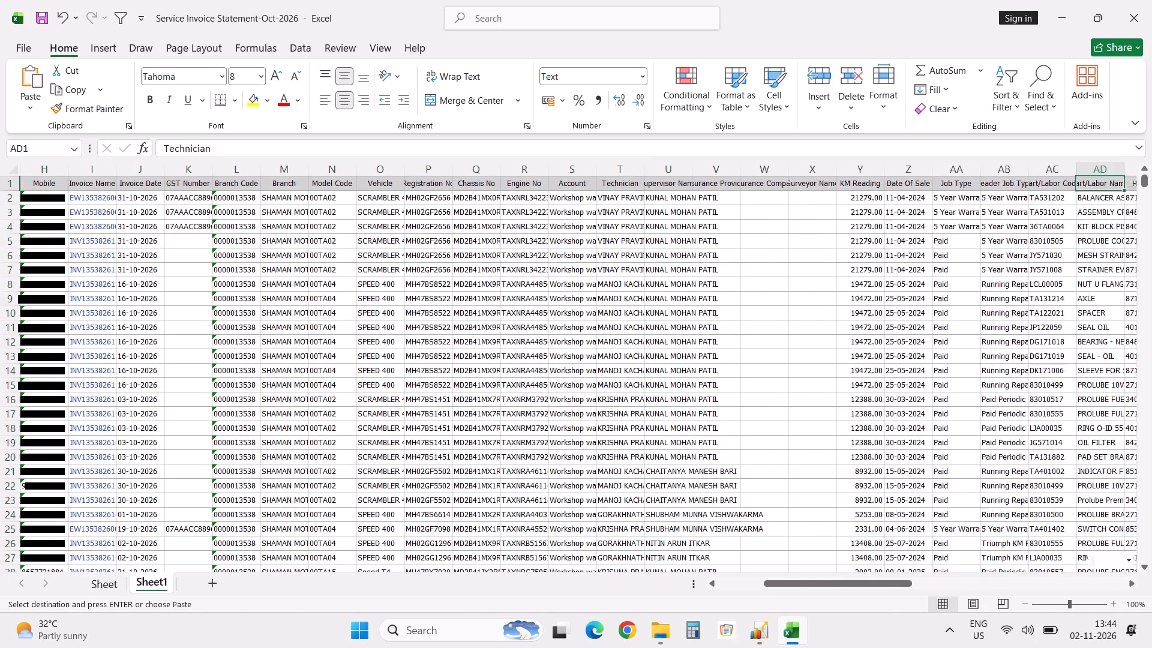
key("Right")
key("Right")
key("Right")
key("Right")
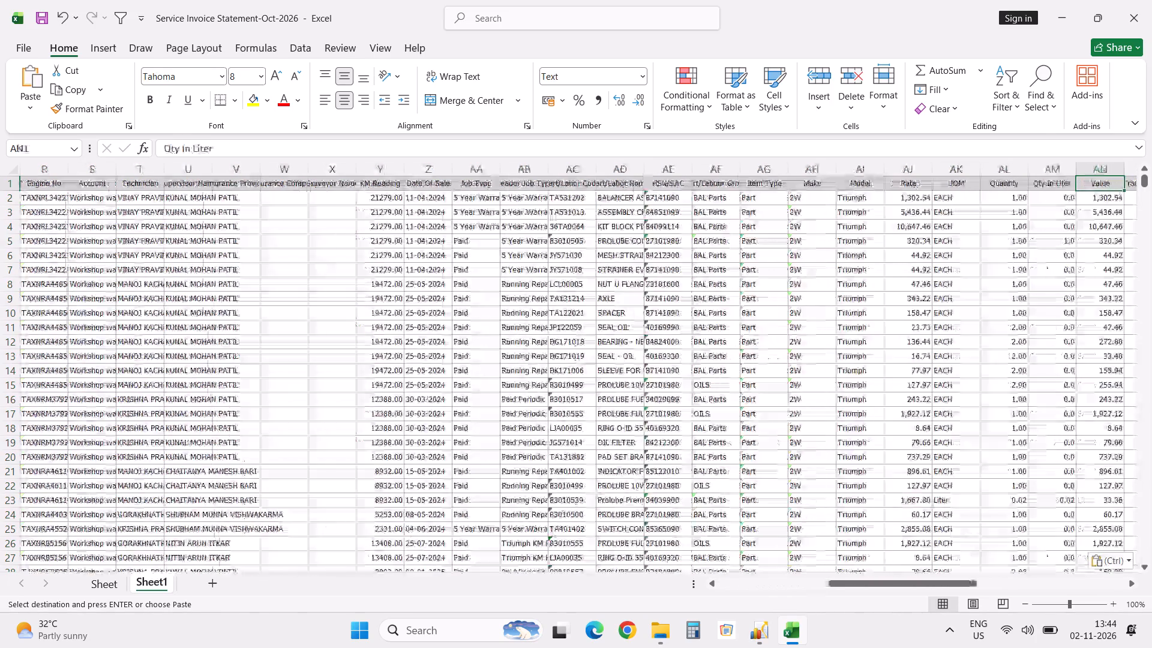
key("Right")
key("Right")
key("Right")
key("Right")
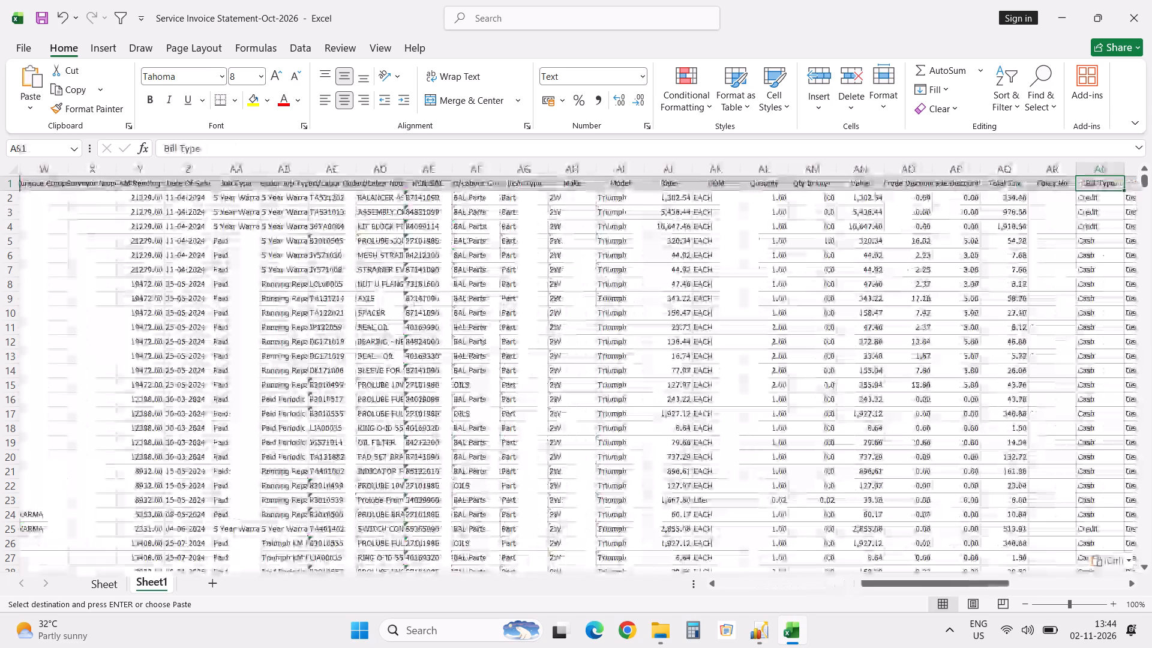
key("Left")
key("Left")
key("Left")
key("Left")
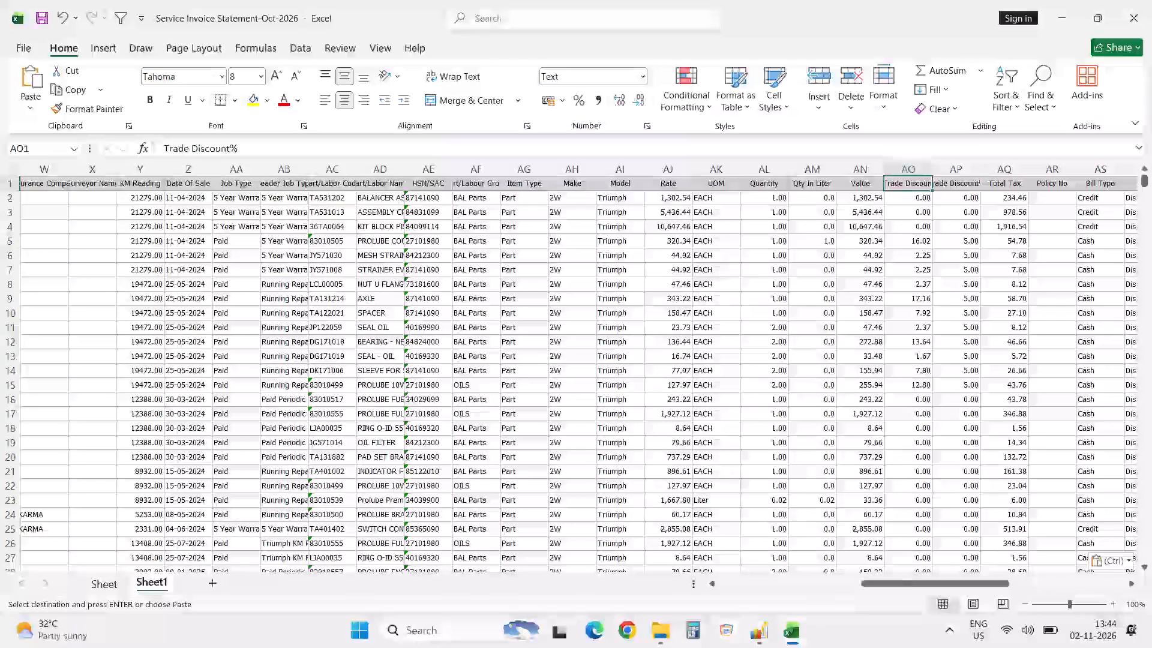
key("Left")
key("Left")
key("Right")
key("Down")
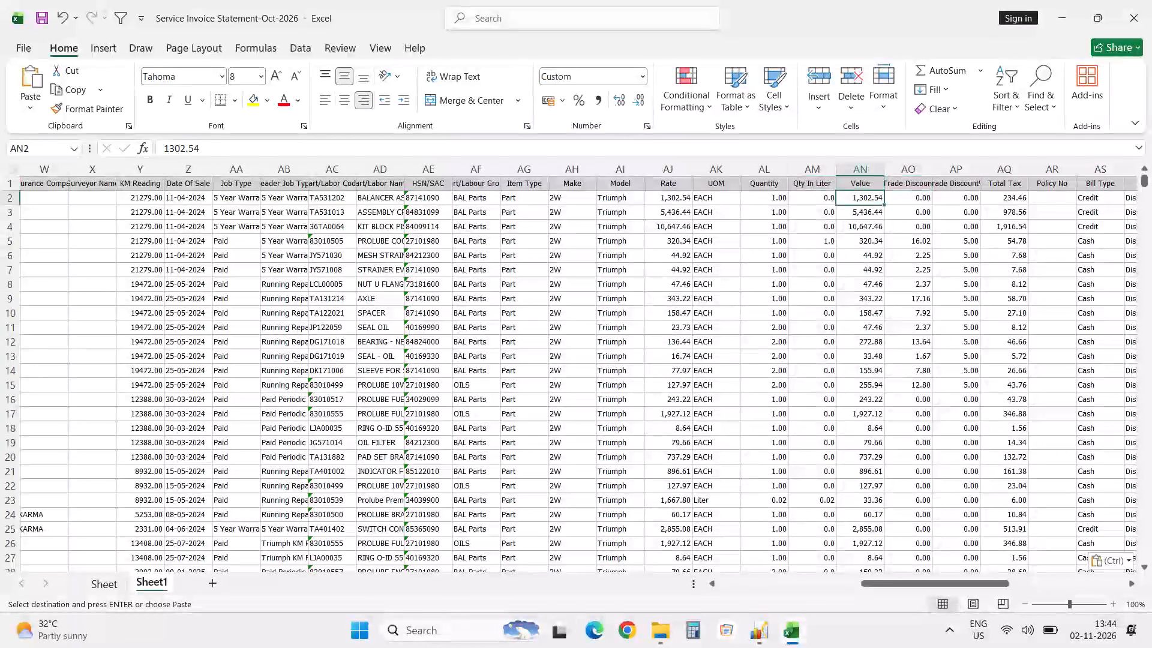
key("ctrl+shift+Down")
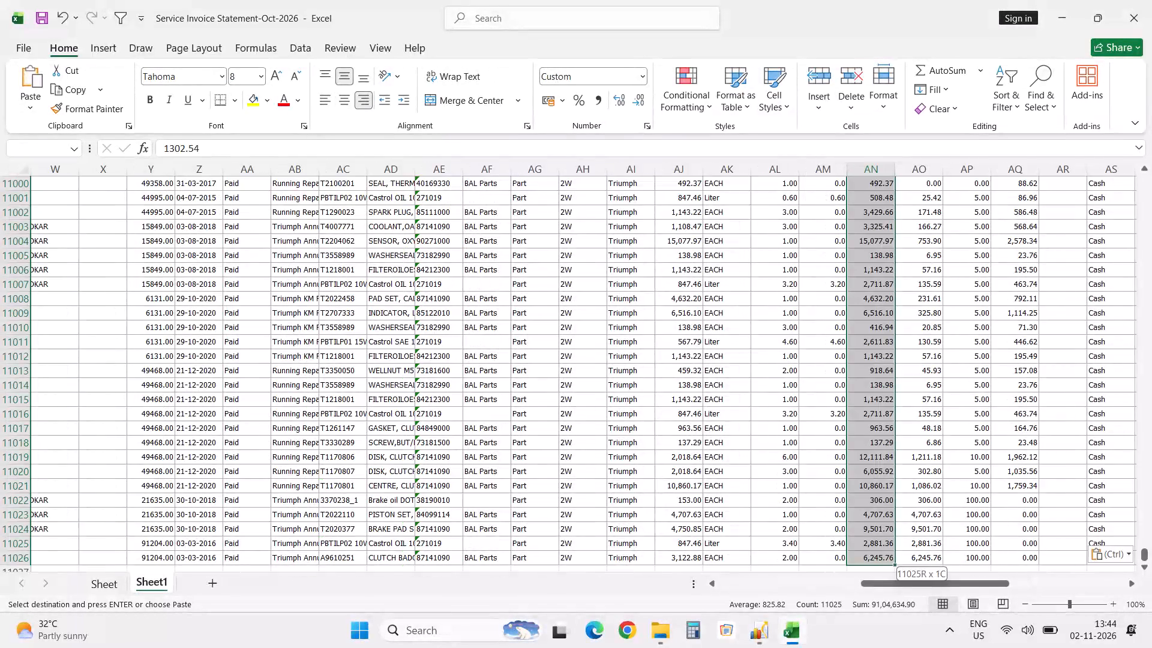
key("Up")
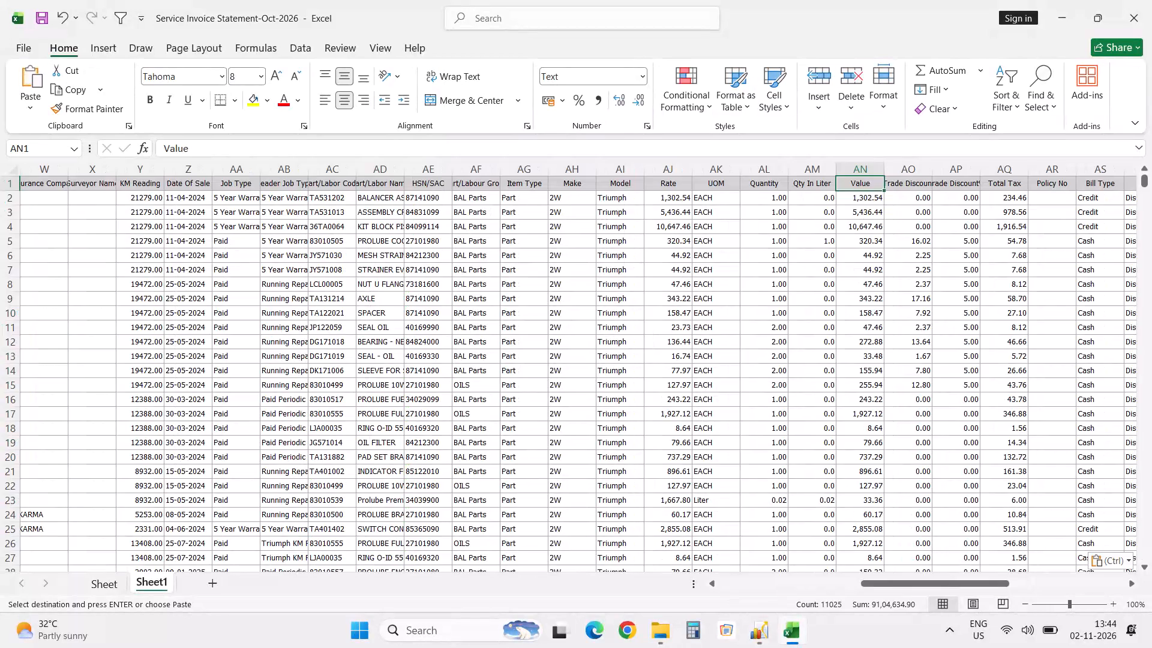
Review the column headers of the part records sheet, from Value back to Customer Code and across to Trade Discount%.
key("Left")
key("Left")
key("Left")
key("Left")
key("Left")
key("Left")
key("Left")
key("Left")
key("Left")
key("Left")
key("Left")
key("Left")
key("Left")
key("Left")
key("Left")
key("Left")
key("Left")
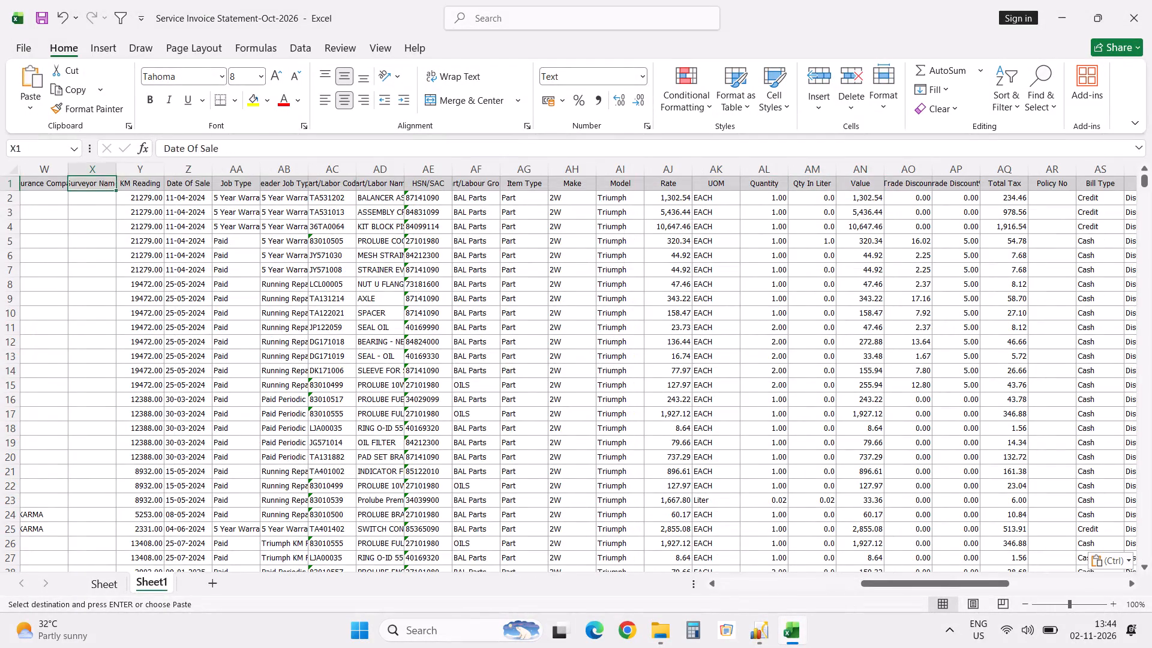
key("Left")
key("Left")
key("Left")
key("Left")
key("Left")
key("Left")
key("Left")
key("Left")
key("Left")
key("Left")
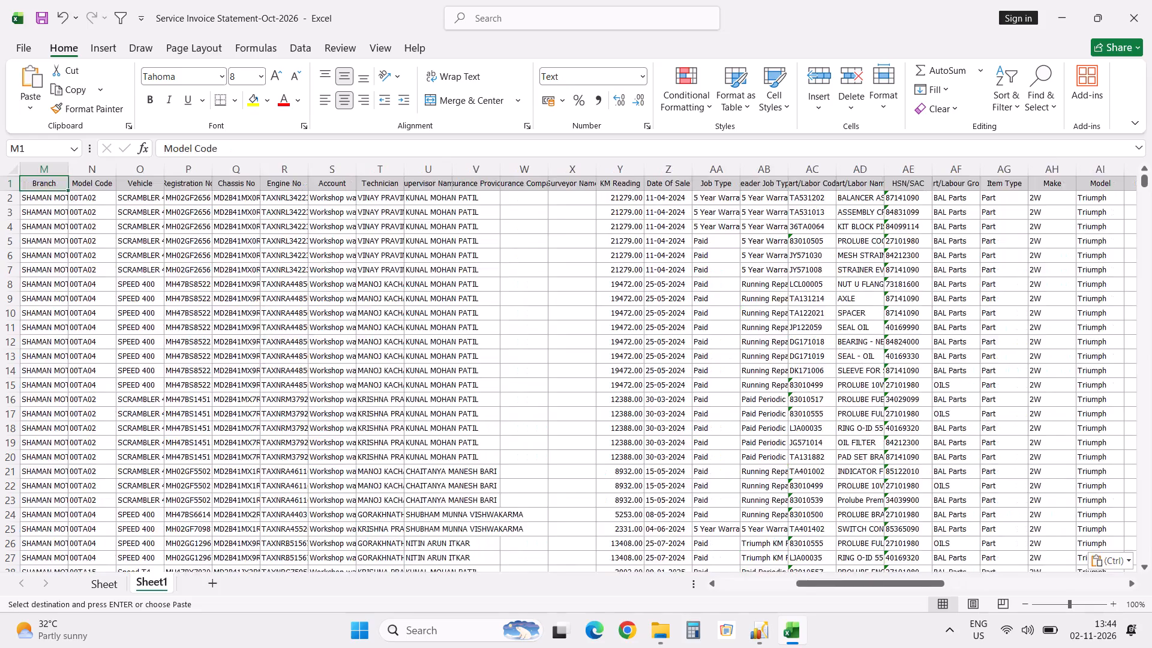
key("Left")
key("Left")
key("Left")
key("Left")
key("Left")
key("Left")
key("Left")
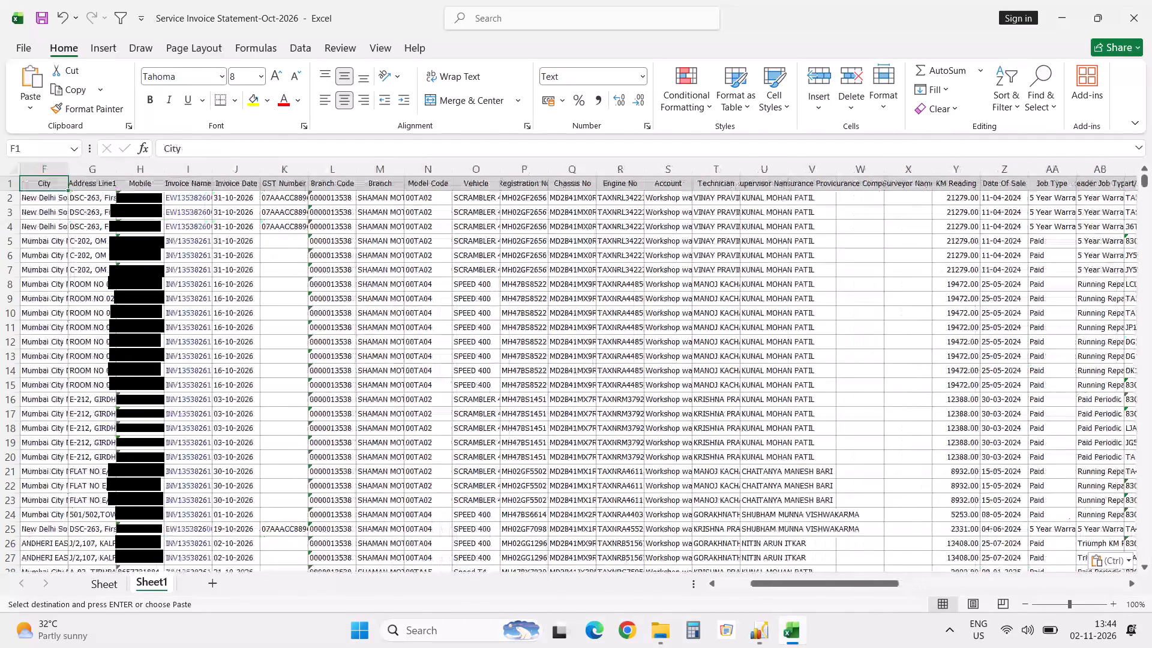
key("Left")
key("Left")
key("Left")
key("Left")
key("Left")
key("Left")
key("Left")
key("Left")
key("Left")
key("Left")
key("Left")
key("Left")
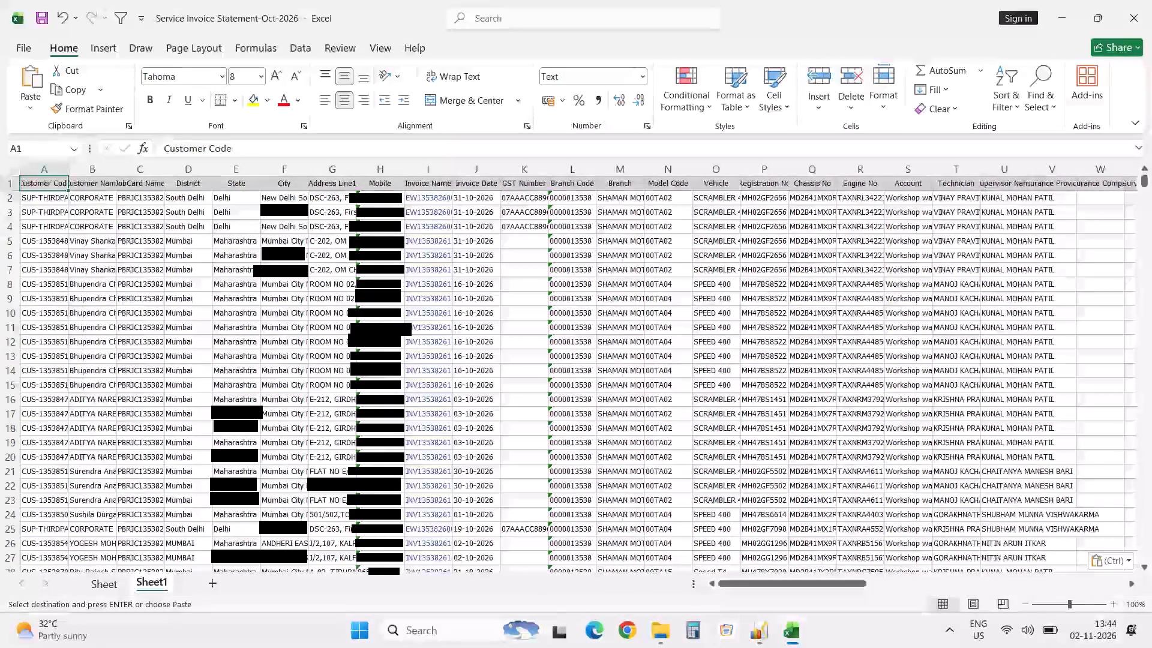
key("Right")
key("Right")
key("Right")
key("Right")
key("Right")
key("Right")
key("Right")
key("Right")
key("Right")
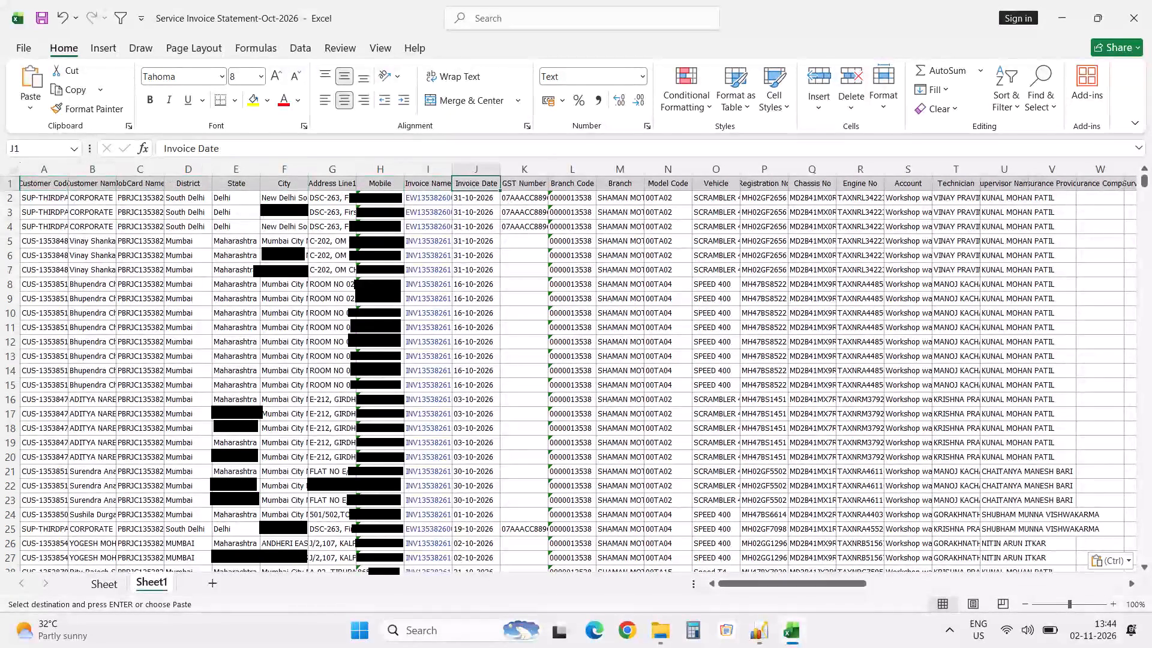
key("Right")
key("Right")
key("Right")
key("Right")
key("Right")
key("Right")
key("Right")
key("Right")
key("Right")
key("Right")
key("Right")
key("Right")
key("Right")
key("Right")
key("Right")
key("Right")
key("Right")
key("Right")
key("Right")
key("Right")
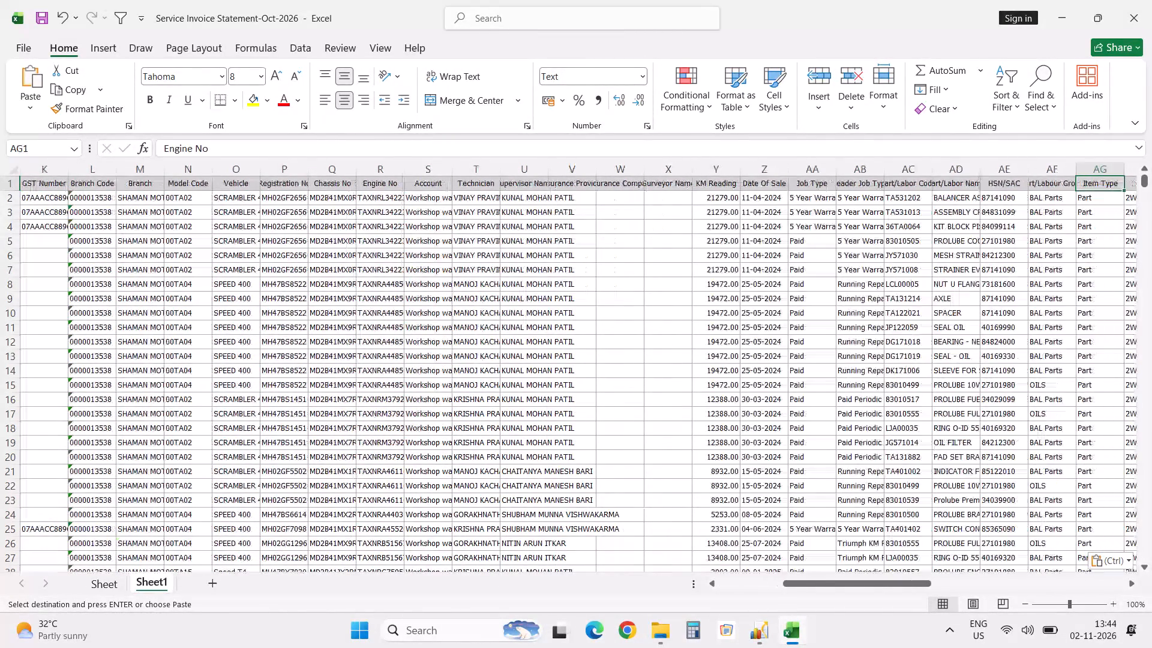
key("Right")
key("Right")
key("Right")
key("Right")
key("Right")
key("Right")
key("Right")
key("Right")
key("Right")
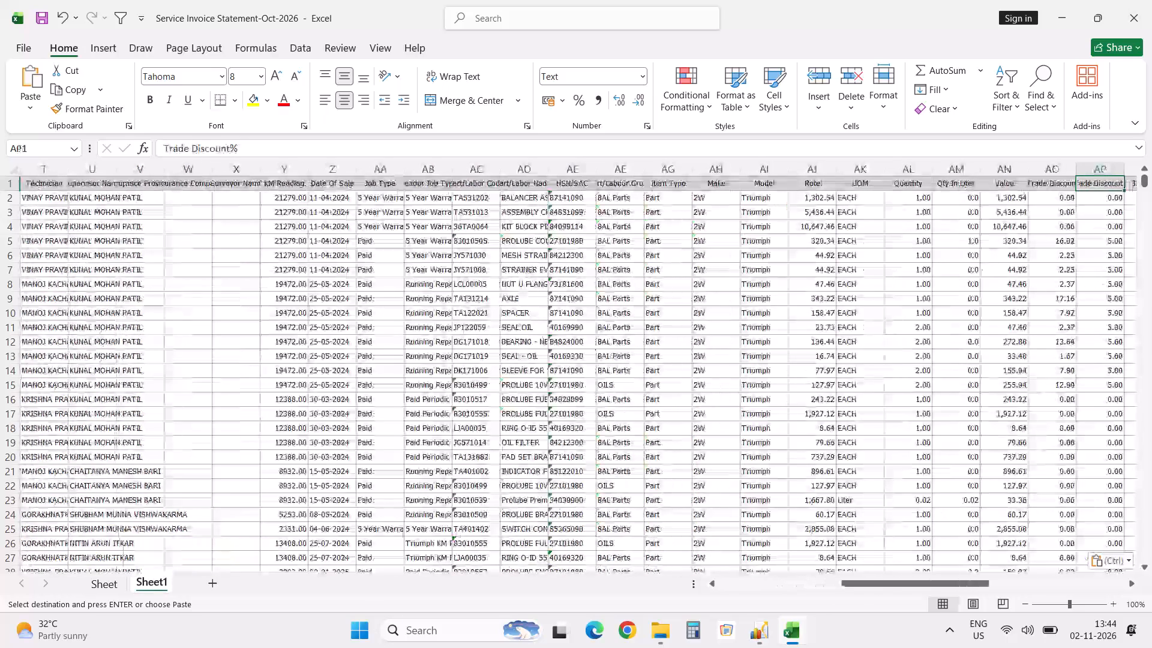
Copy the first part code, TA531202, and open the Parts List Nov-2026 workbook from the Masters folder in Downloads.
left_click(485, 199)
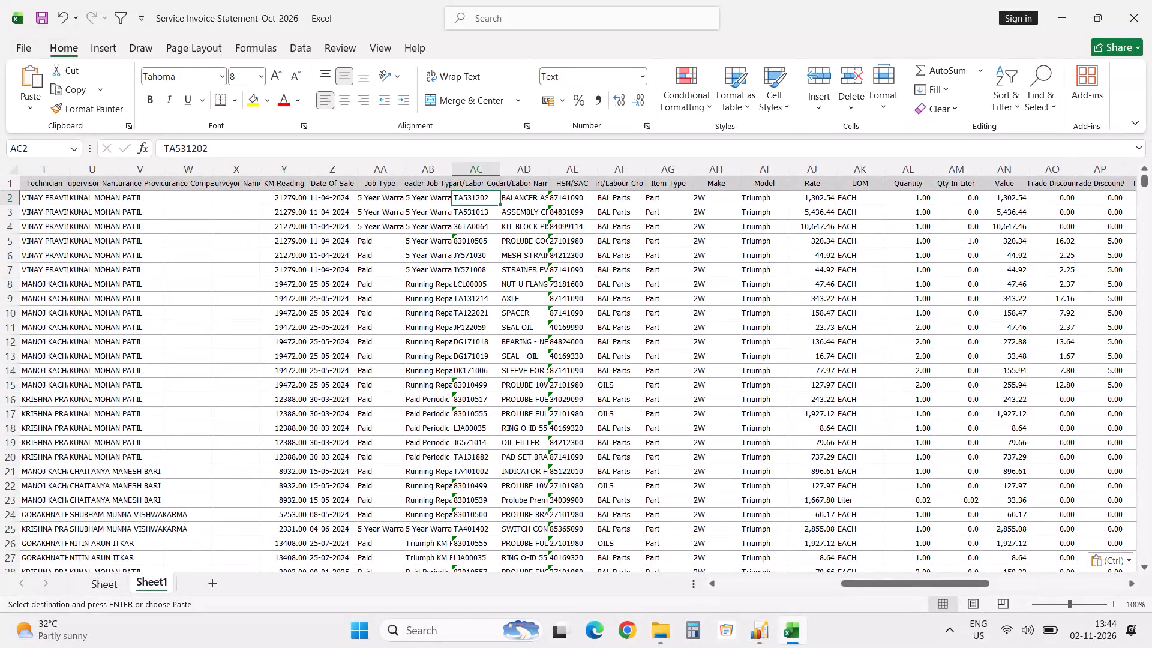
key("ctrl+c")
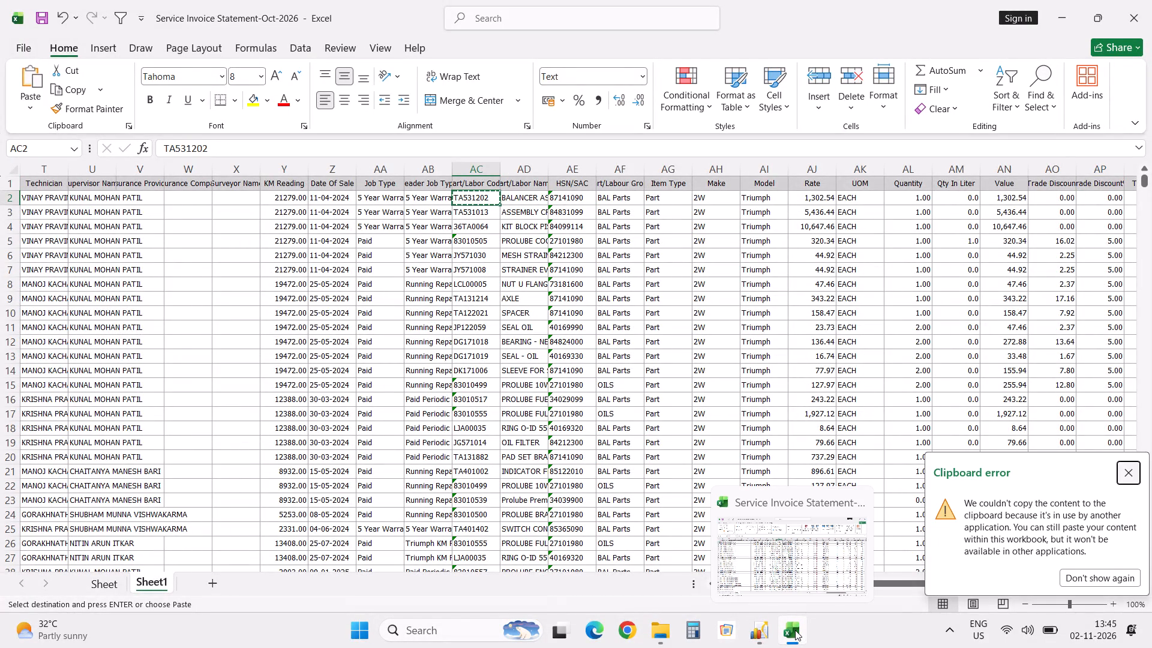
left_click(663, 634)
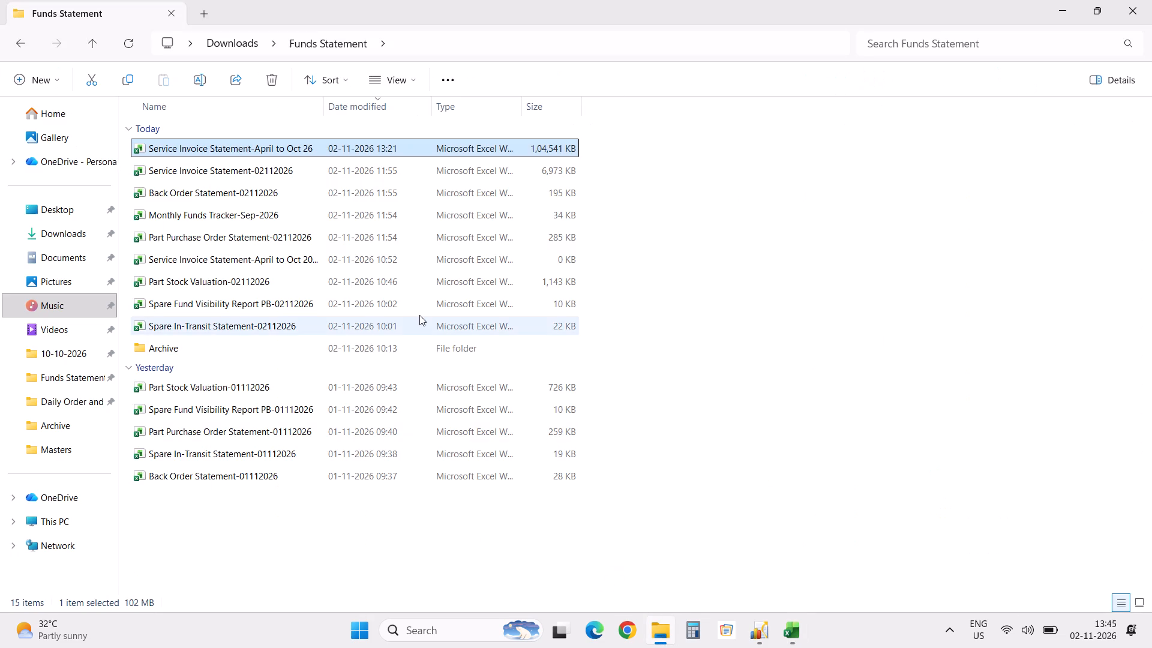
key("BackSpace")
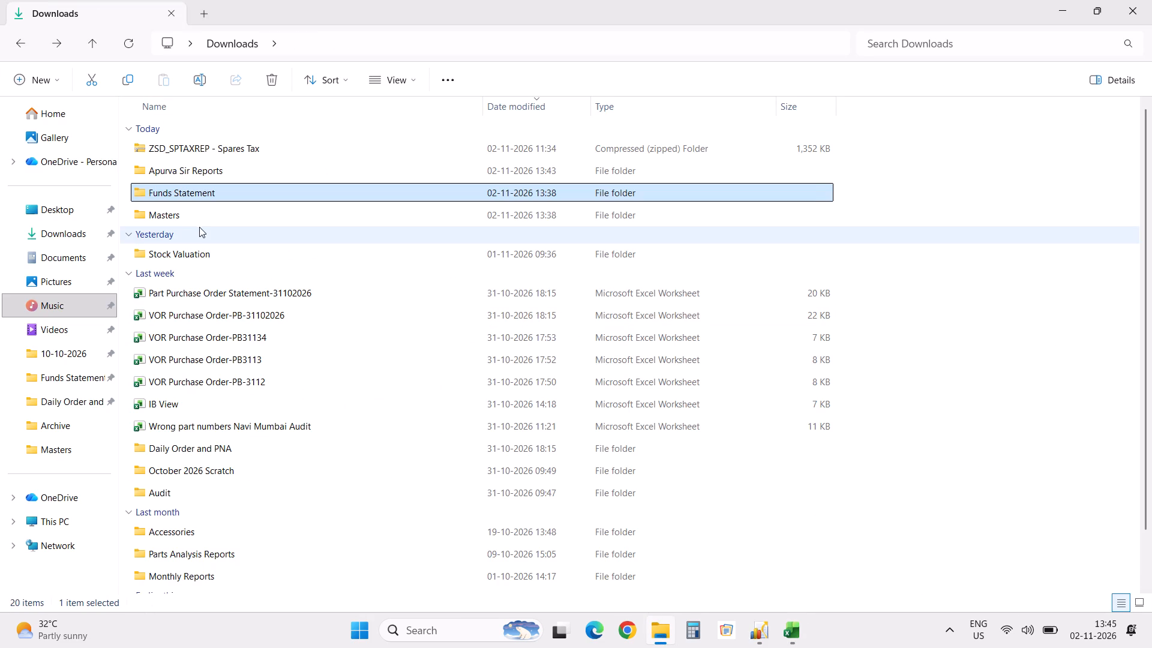
double_click(194, 218)
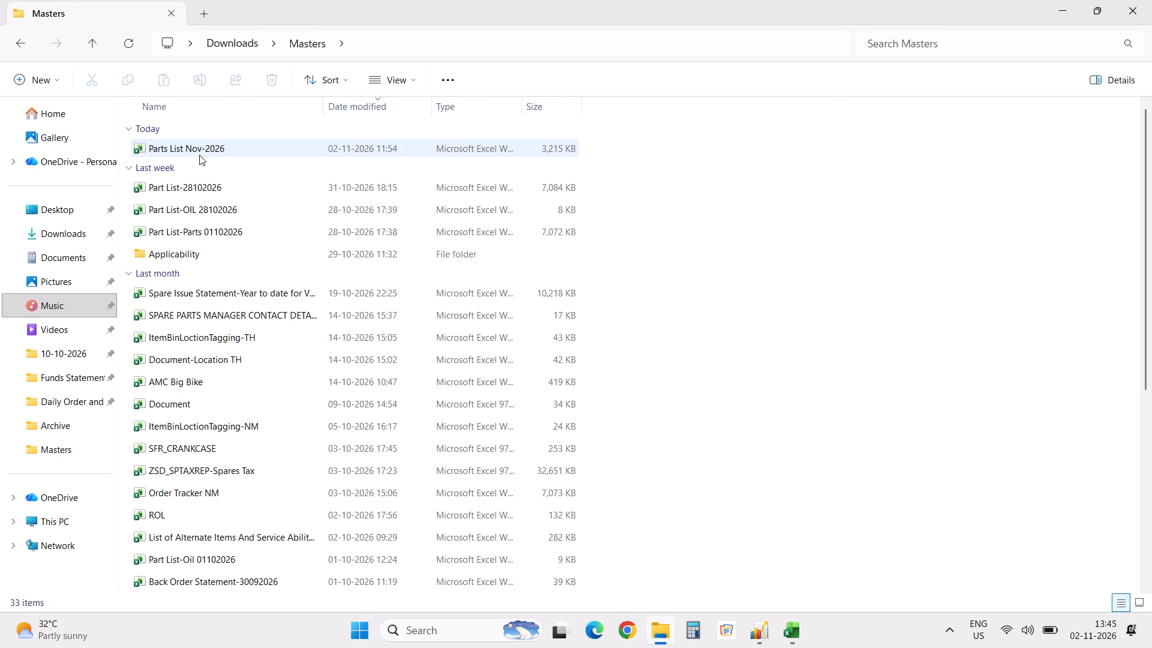
double_click(200, 153)
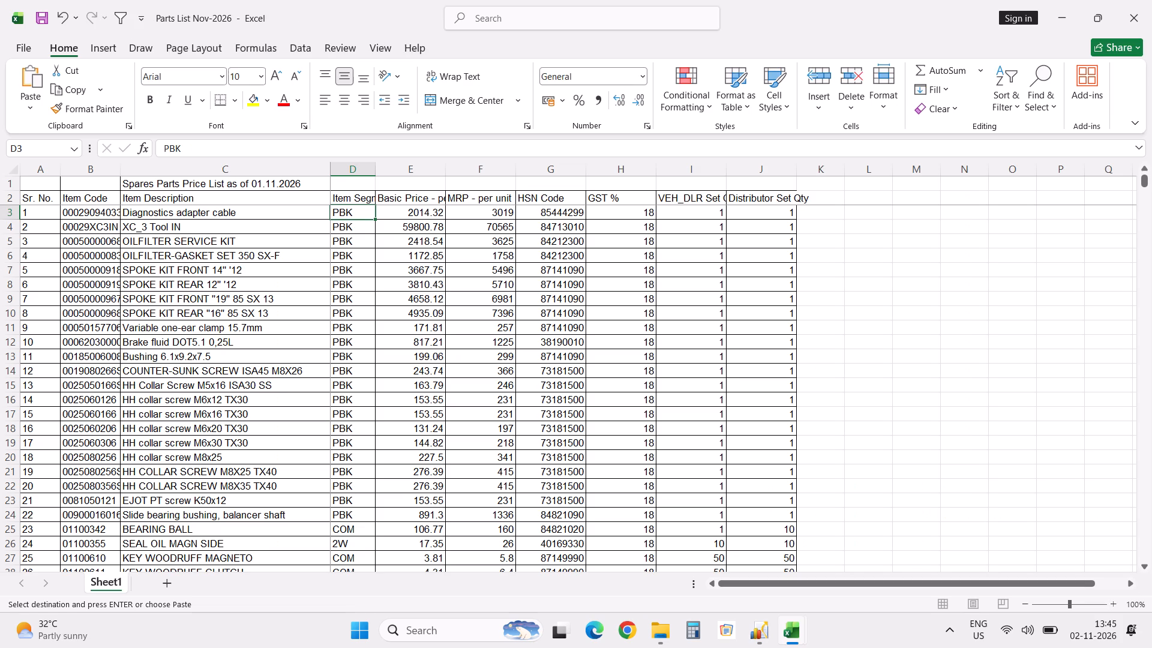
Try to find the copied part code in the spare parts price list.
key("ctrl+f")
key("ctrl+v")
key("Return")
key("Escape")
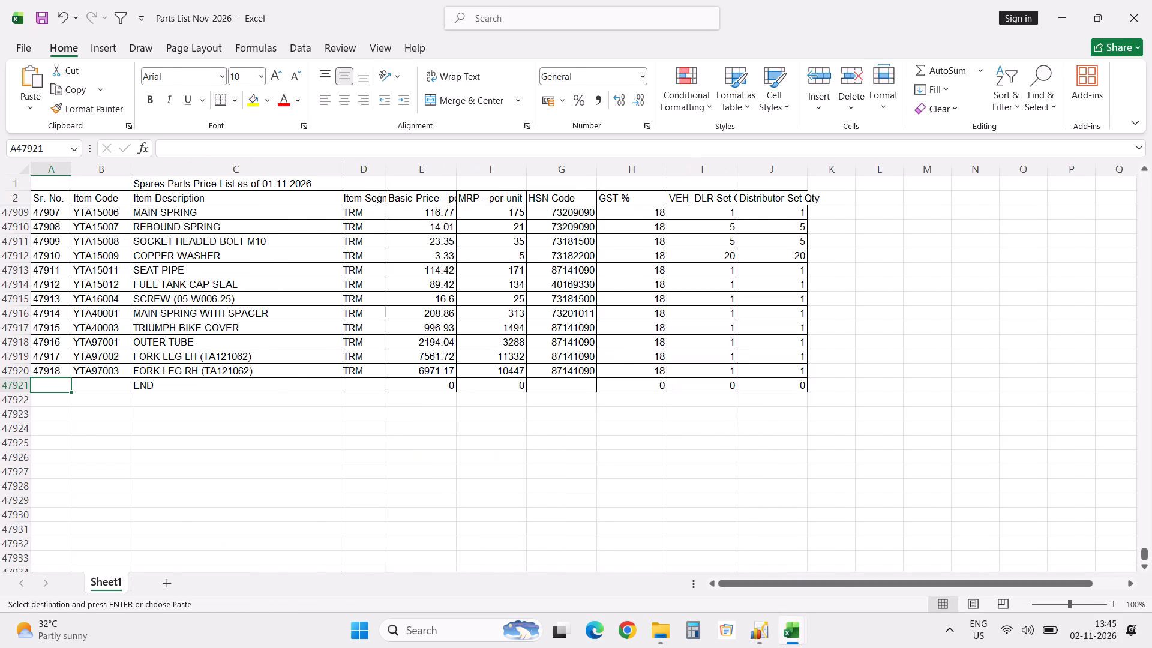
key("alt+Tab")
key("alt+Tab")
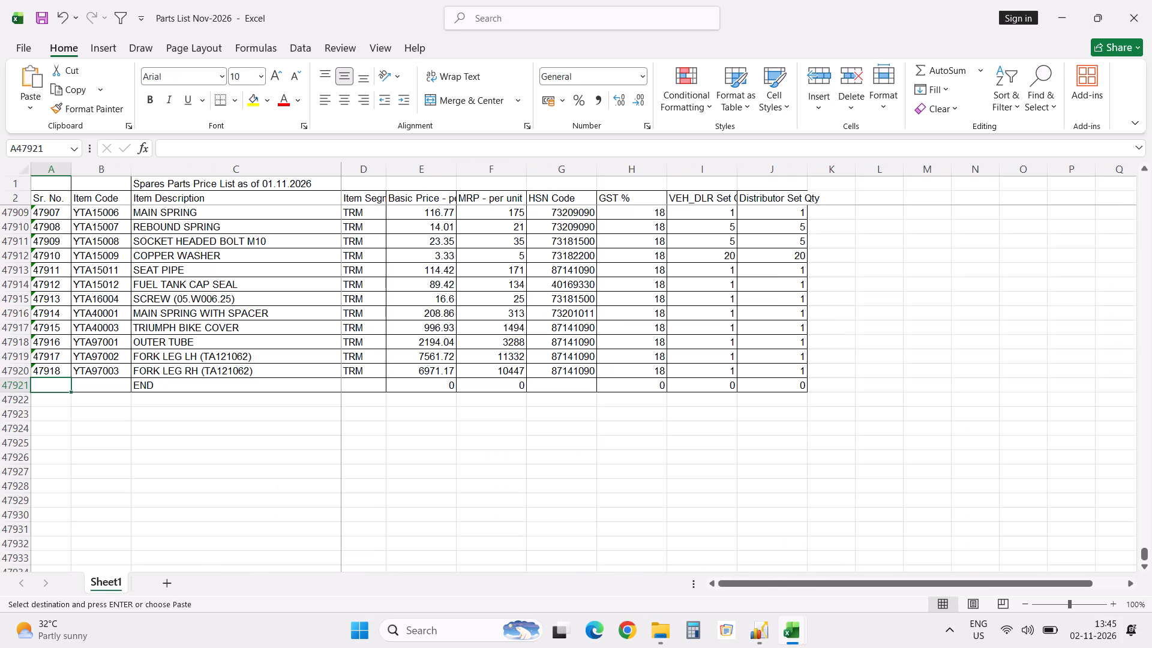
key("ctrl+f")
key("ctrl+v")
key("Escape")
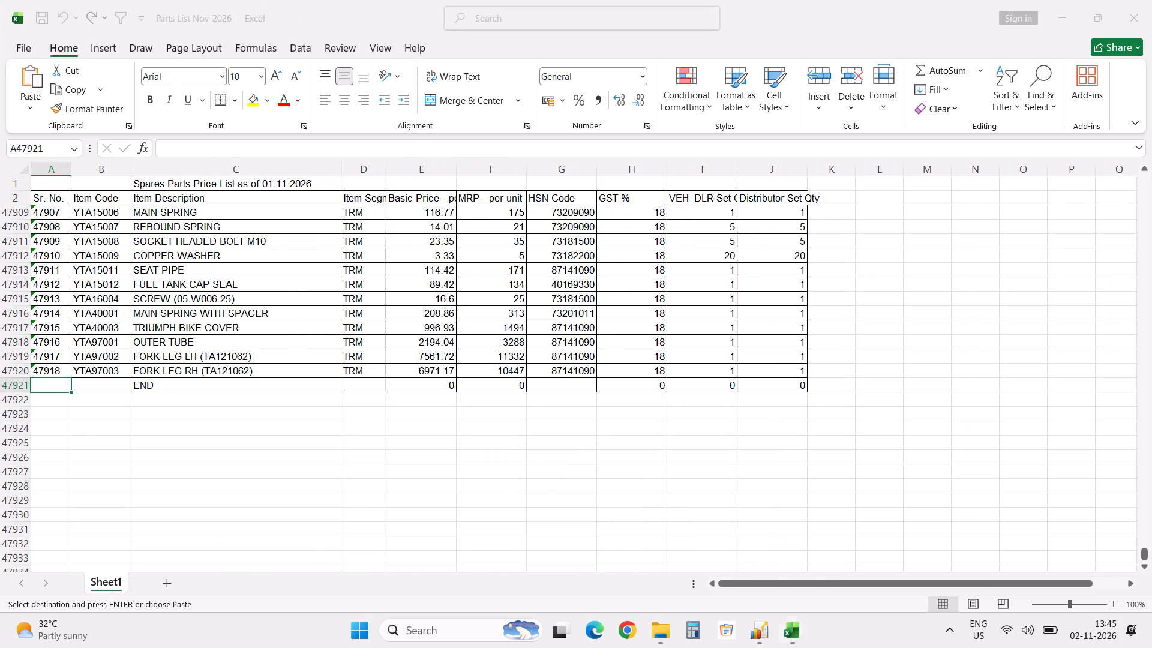
Copy part code TA531202 from the invoice sheet again, find it in the parts price list and go to its Basic Price.
key("alt+Tab")
key("Down")
key("Down")
key("Escape")
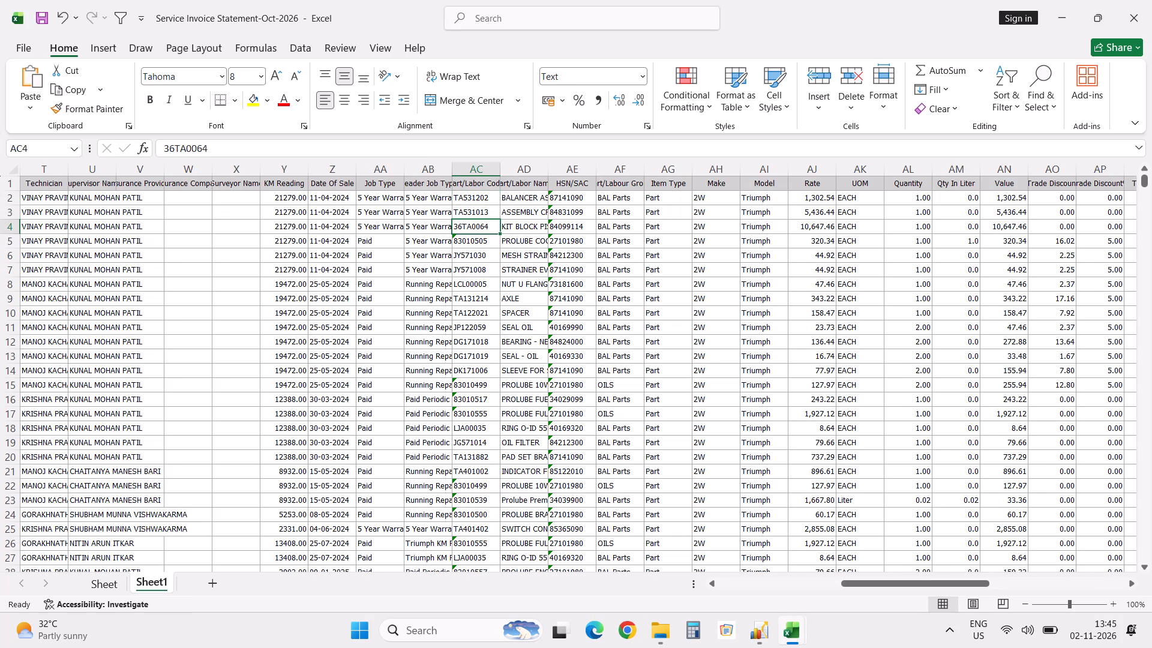
key("Escape")
key("Up")
key("Up")
key("ctrl+c")
key("alt+Tab")
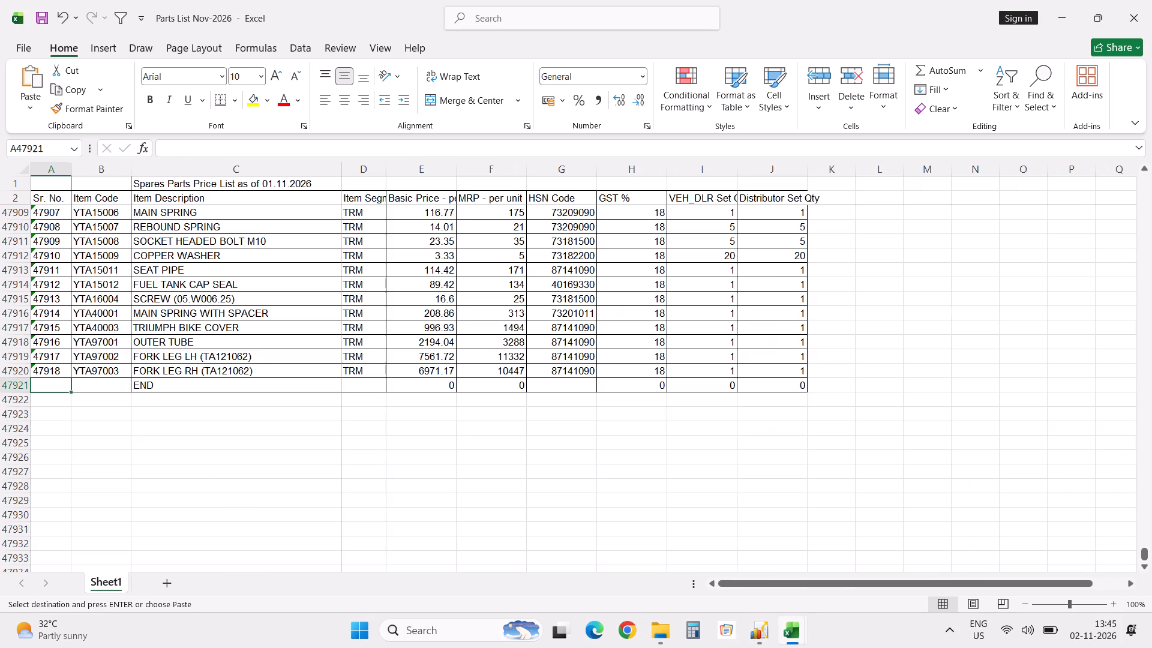
key("ctrl+f")
key("ctrl+v")
key("Return")
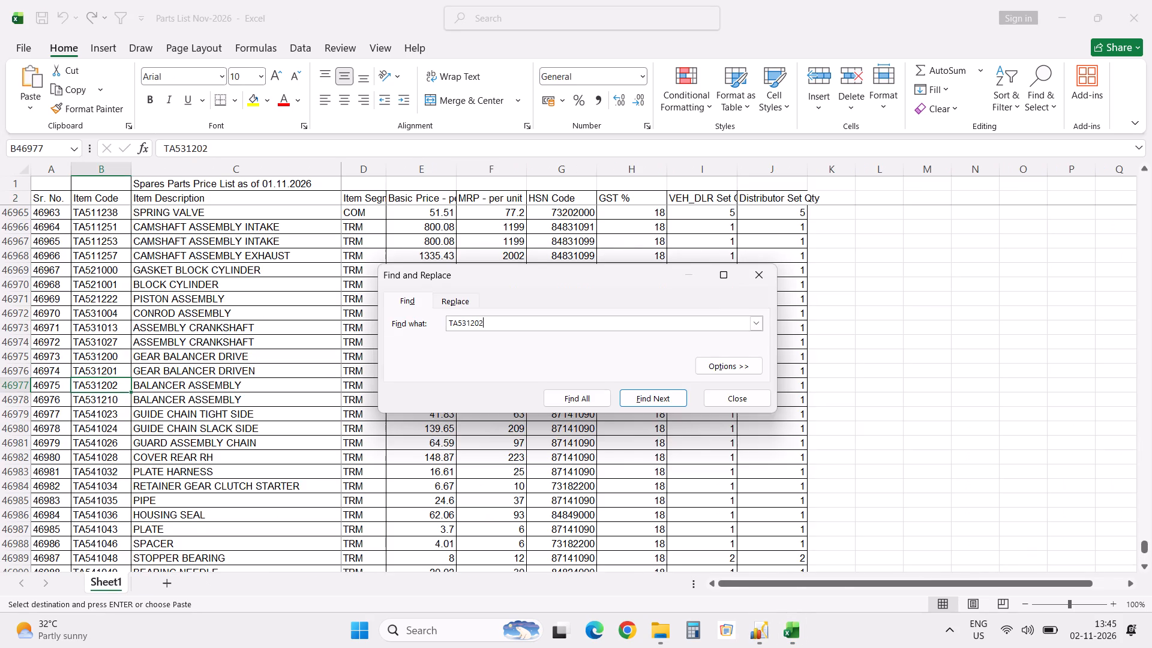
key("Escape")
key("Tab")
key("Tab")
key("Tab")
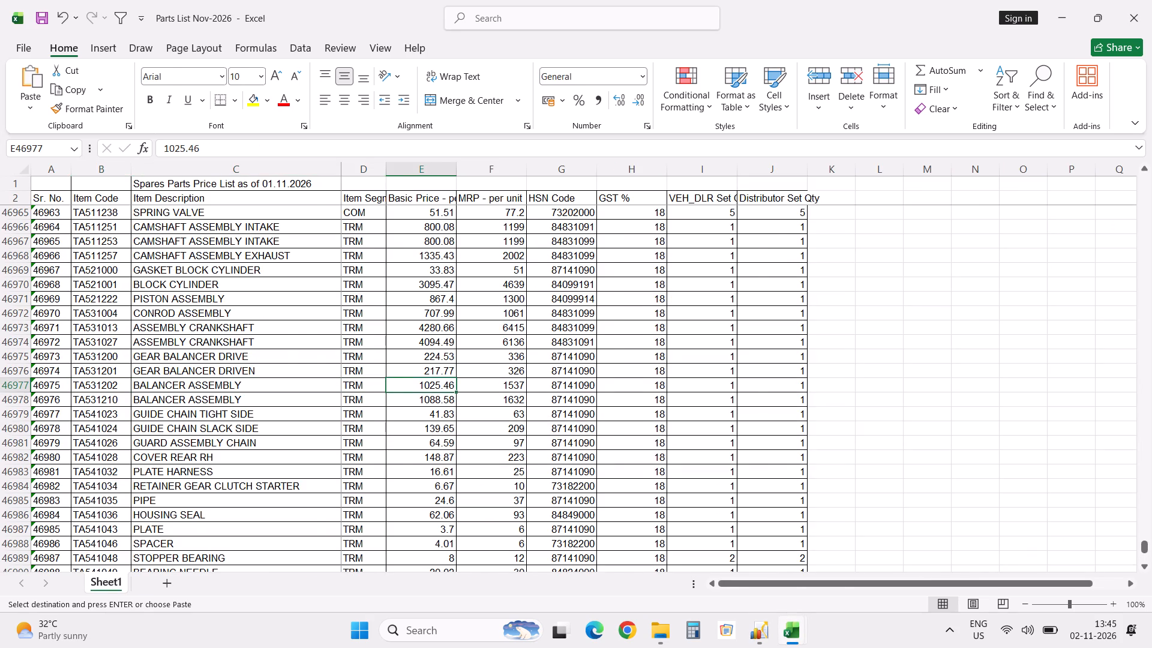
Compare the part's Basic Price in the price list with its Rate and Value in the invoice sheet.
key("alt+Tab")
key("Right")
key("Right")
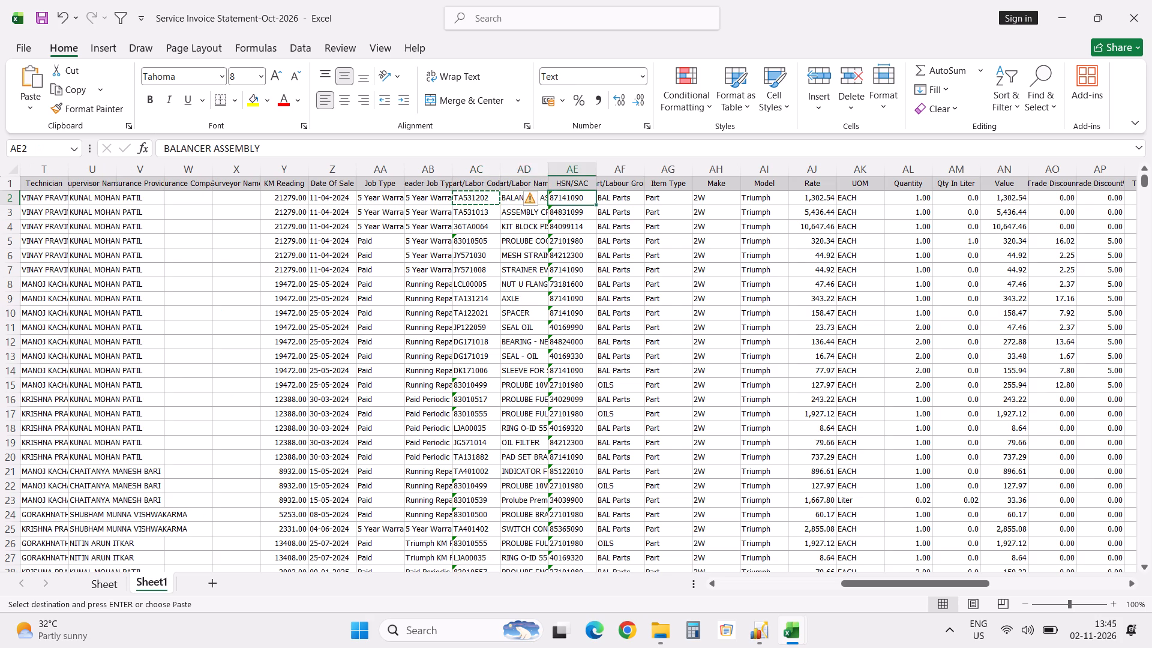
key("Right")
key("Right")
key("Right")
key("Right")
key("Right")
key("Right")
key("Right")
key("Right")
key("Right")
key("alt+Tab")
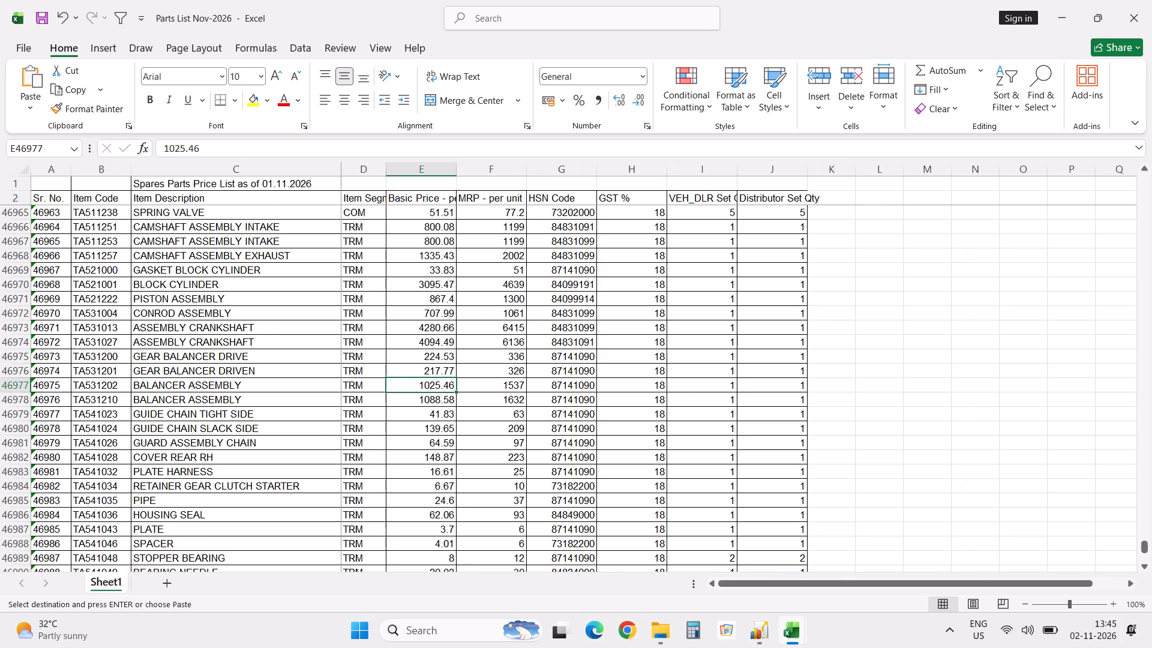
In the first empty column of the TA531202 row, calculate its MRP divided by 1.18.
key("Right")
key("Right")
key("Right")
key("Right")
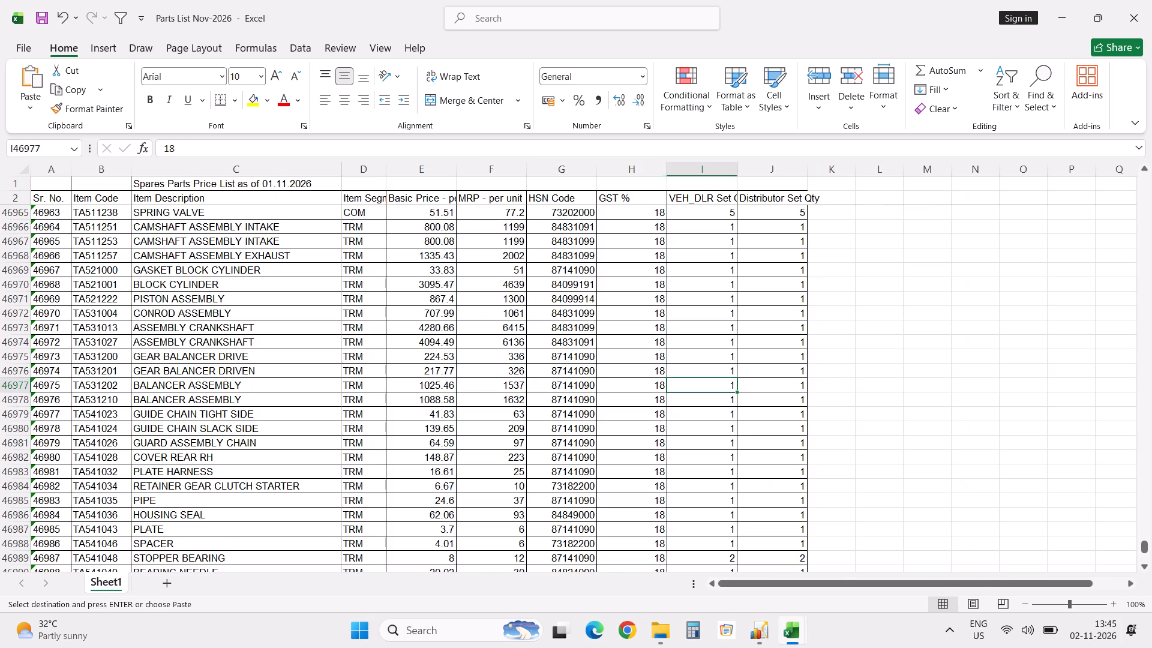
key("Right")
key("Right")
key("Right")
key("Left")
key("equal")
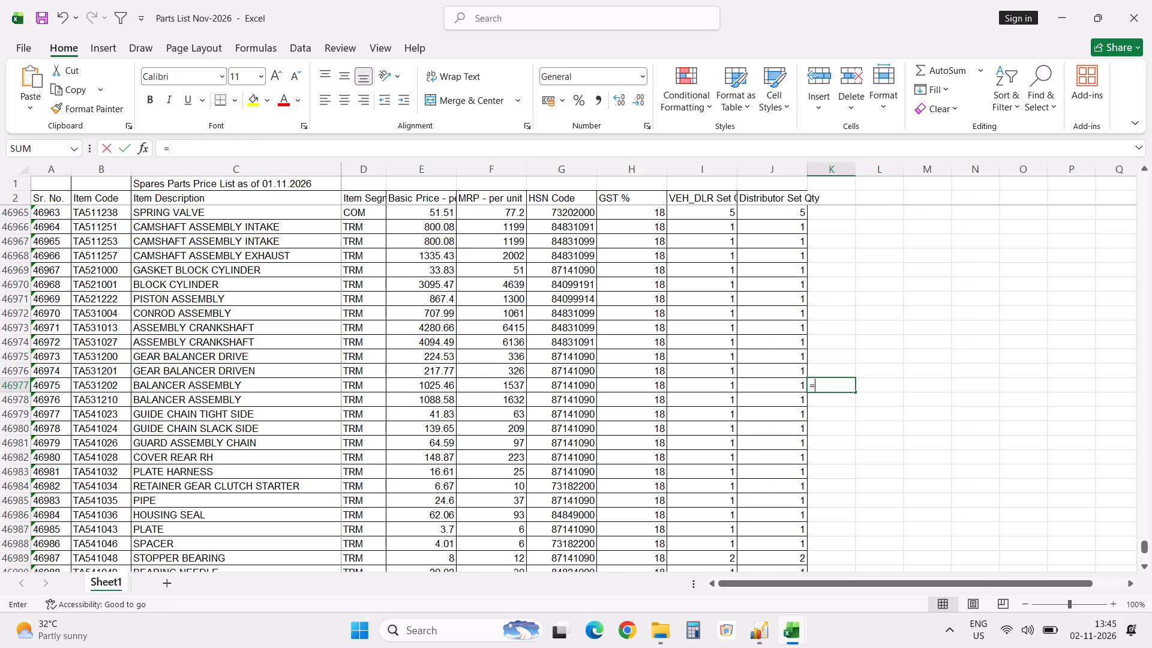
key("Left")
key("Left")
key("Left")
key("Left")
key("Left")
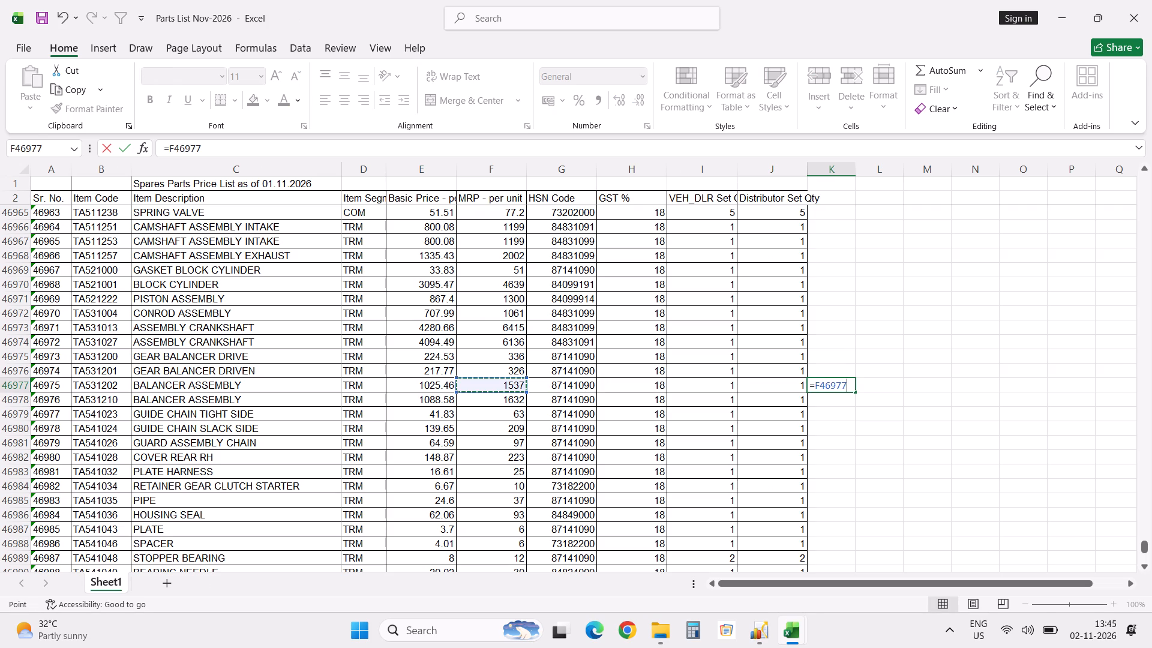
key("asterisk")
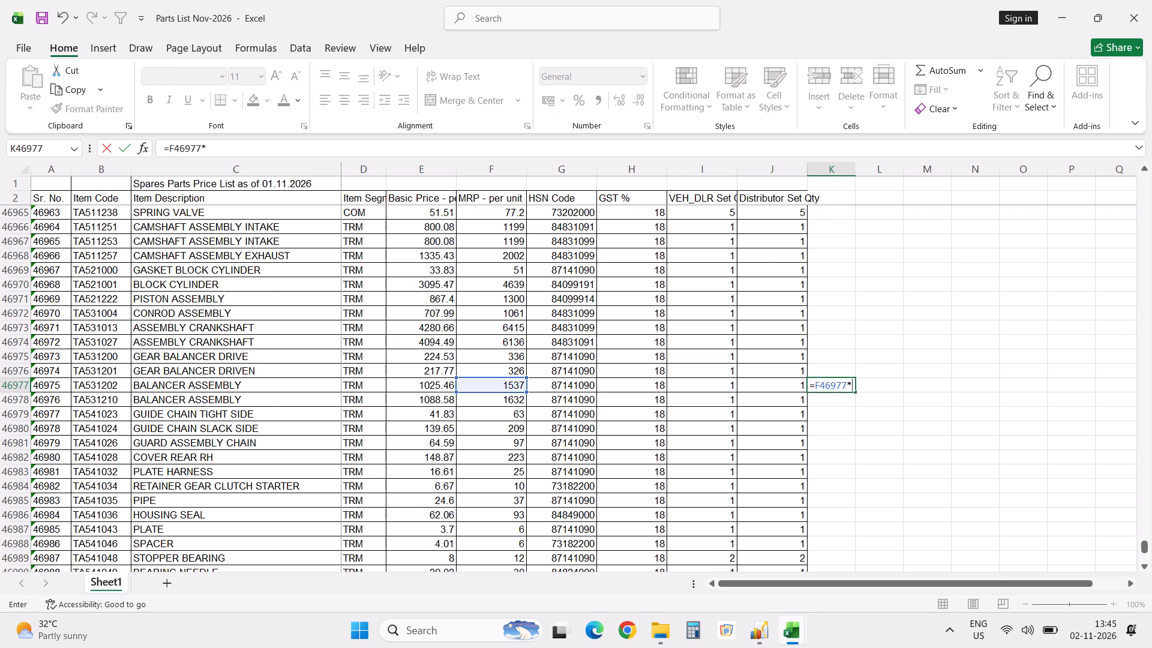
key("BackSpace")
type("/1")
type(".18")
key("Return")
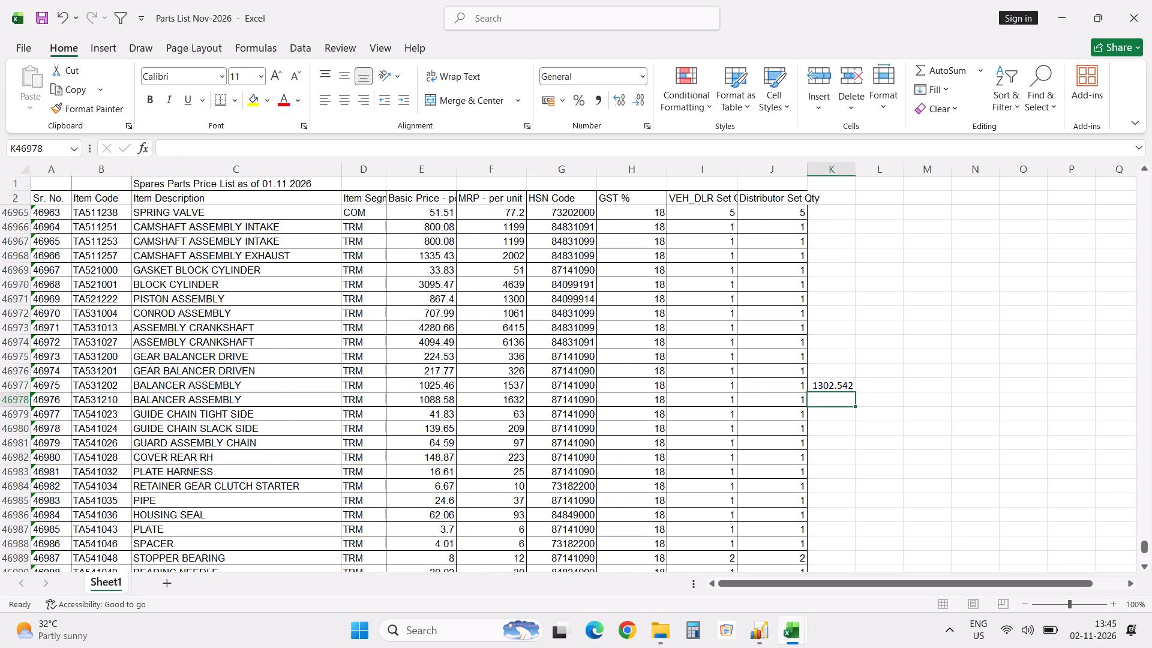
Switch to the Service Invoice Statement-Oct-2026 workbook and fill the Value column header with yellow.
key("alt+Tab")
key("Up")
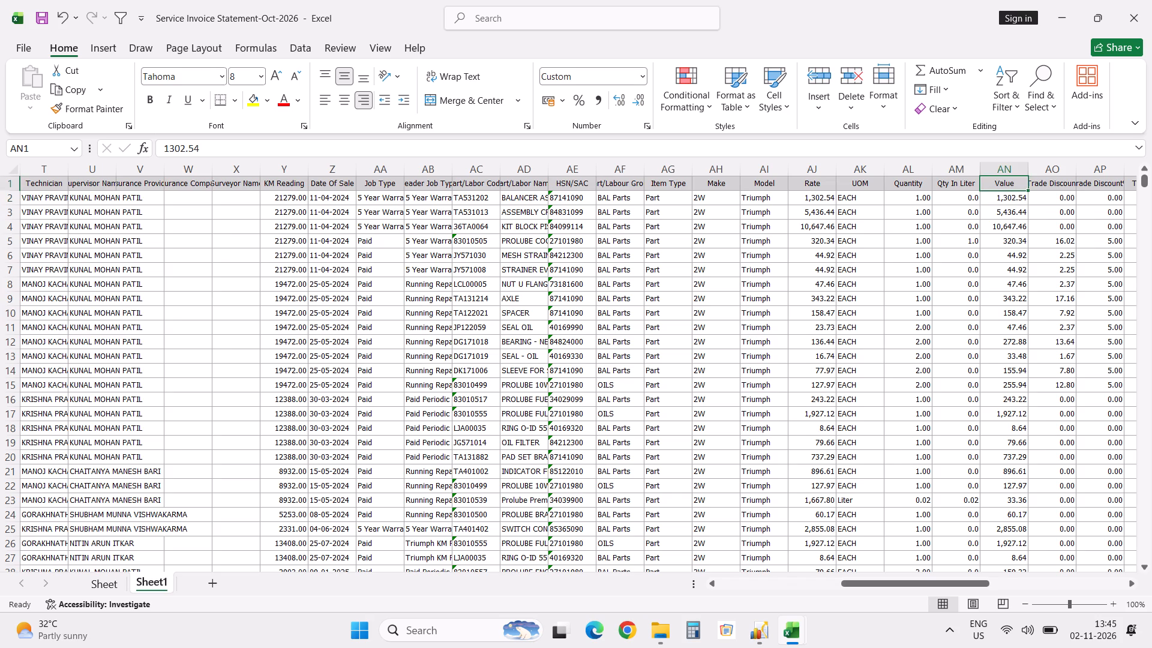
left_click(254, 106)
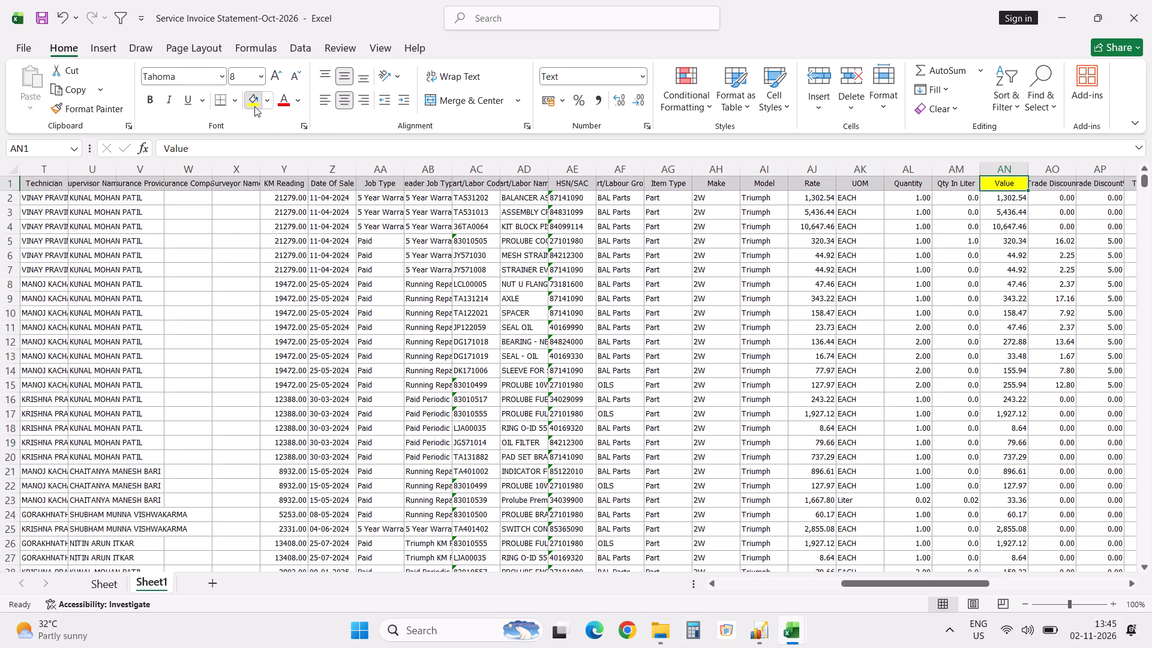
Check the sum of all amounts in the Value column of the part records sheet.
key("Down")
key("ctrl+shift+Down")
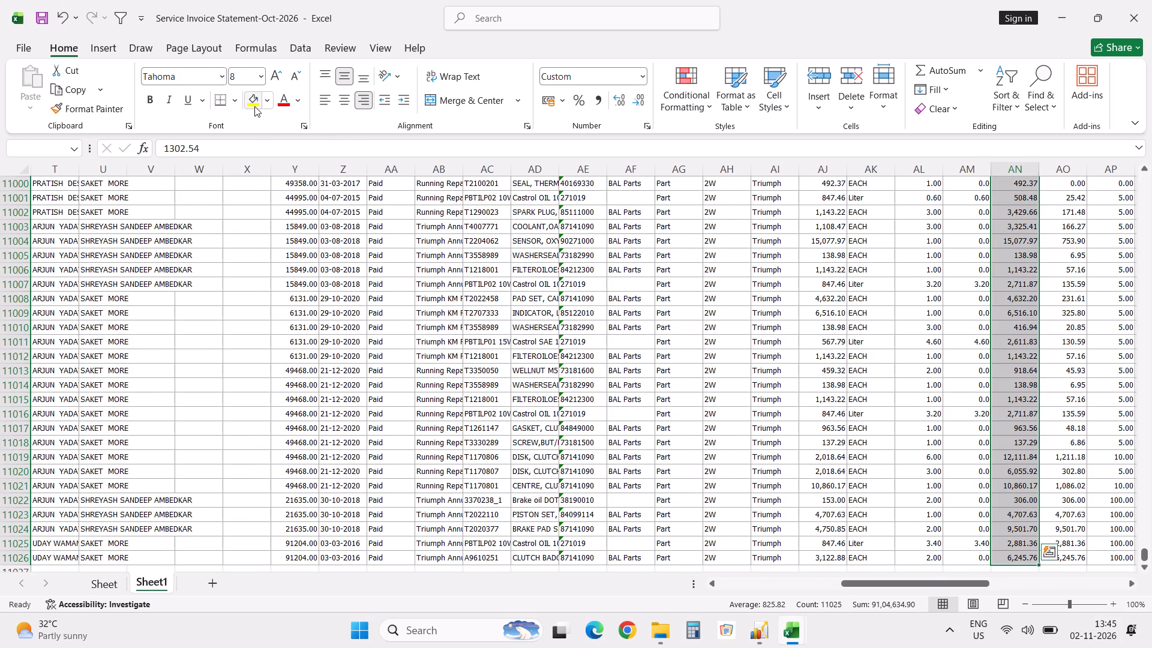
key("Up")
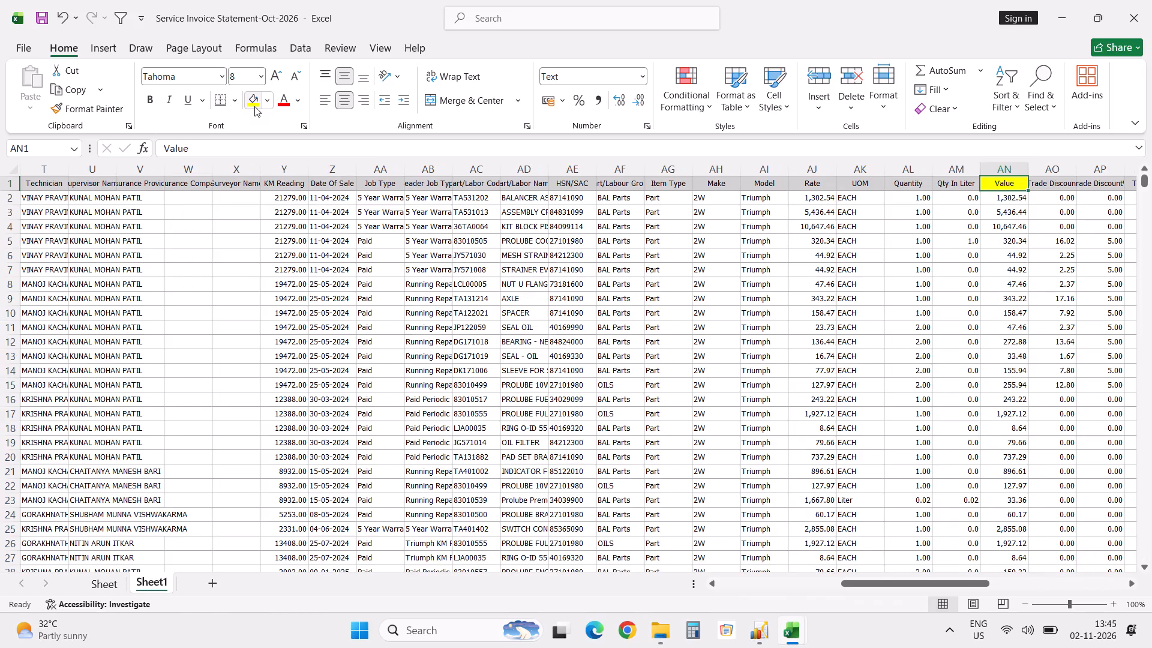
Open the Stock Cattegory _Sep'24 workbook and look over the column headers of its Main Cattegory sheet.
key("ctrl+Right")
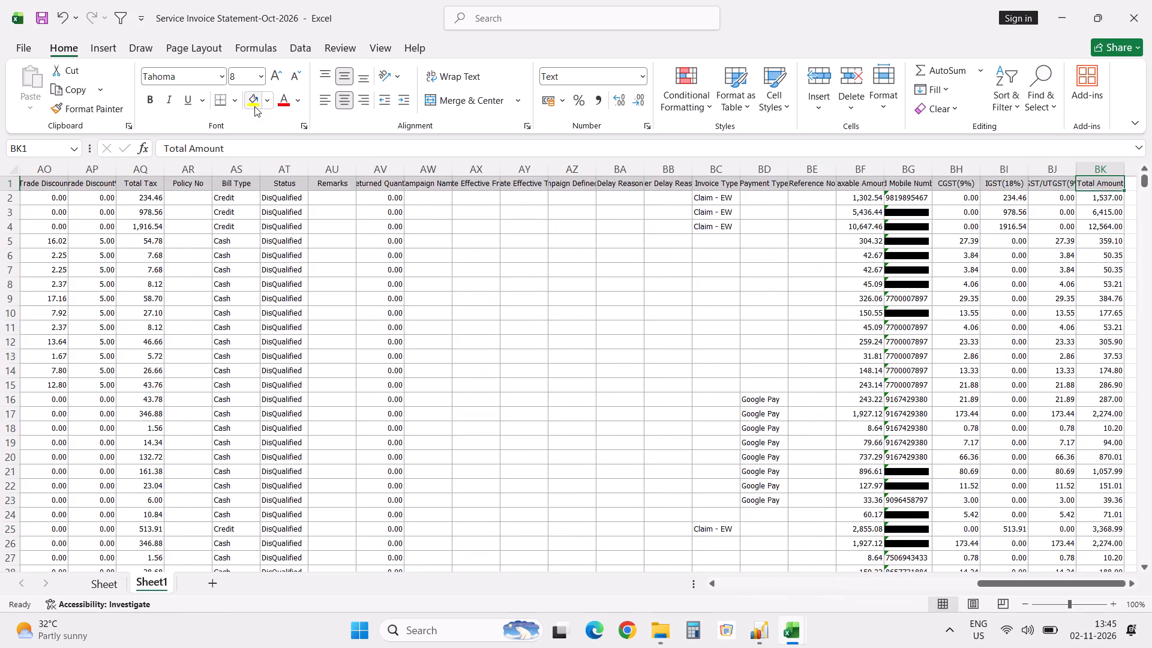
key("Right")
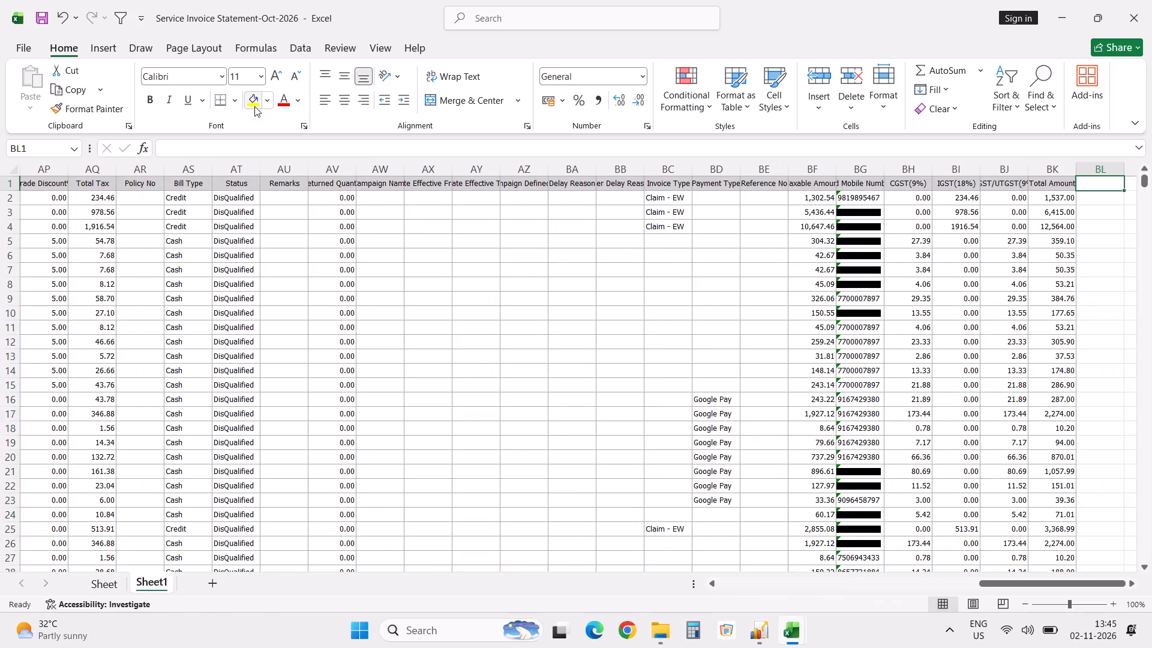
key("alt+f")
key("o")
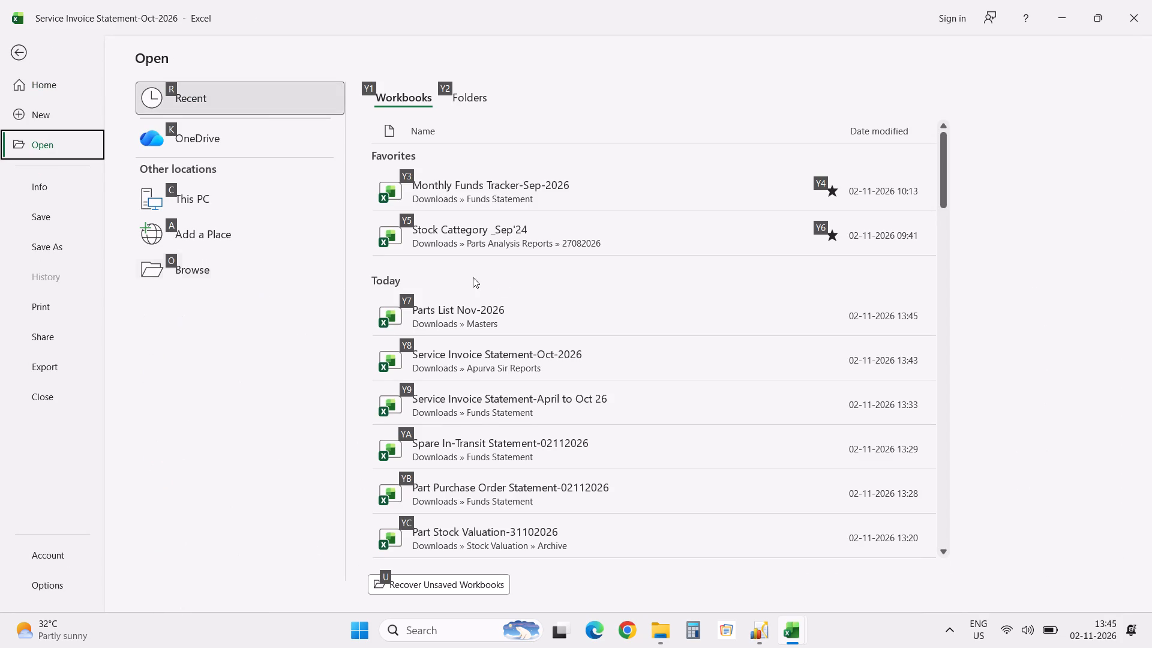
left_click(517, 237)
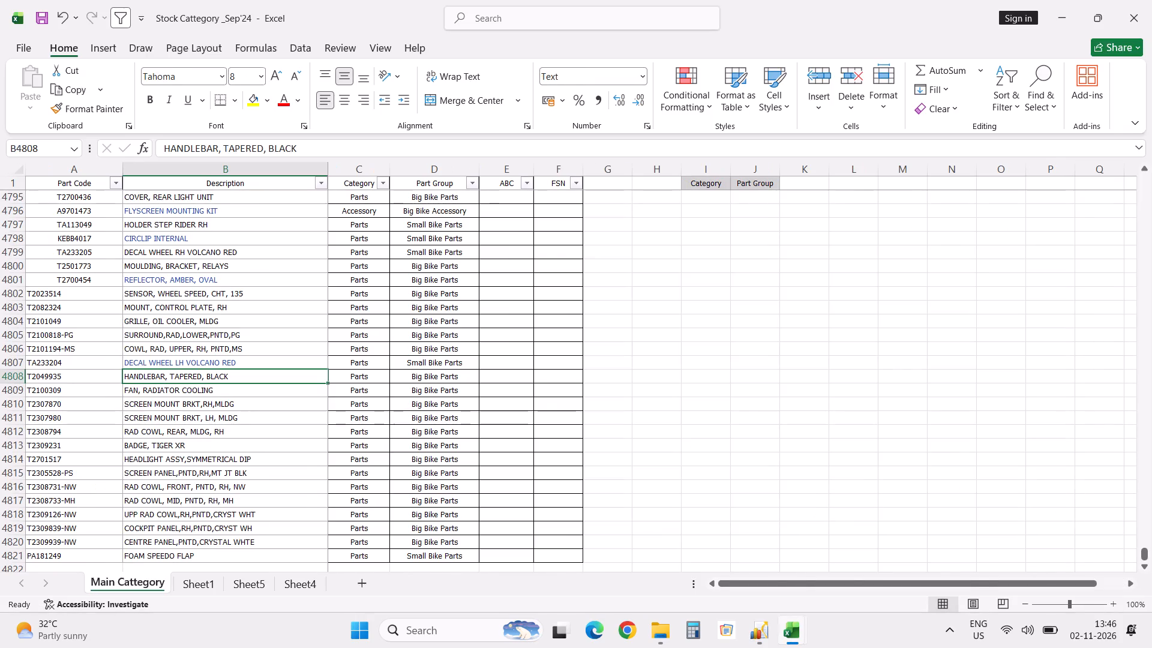
left_click(83, 182)
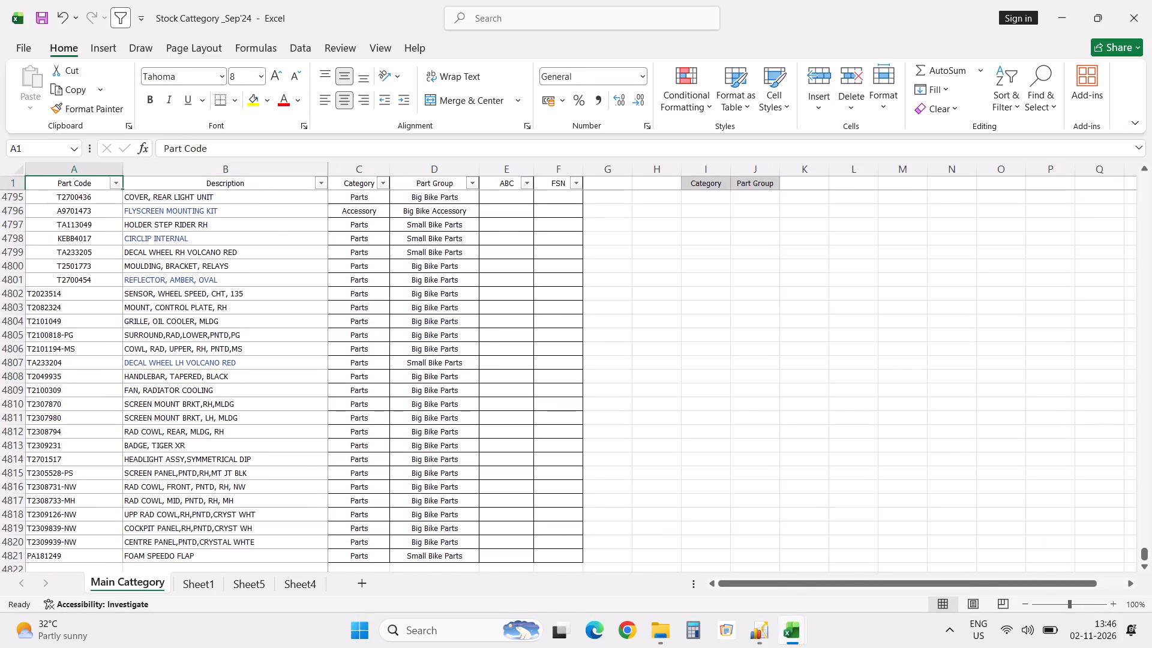
key("Down")
key("Up")
key("Right")
key("Right")
key("Right")
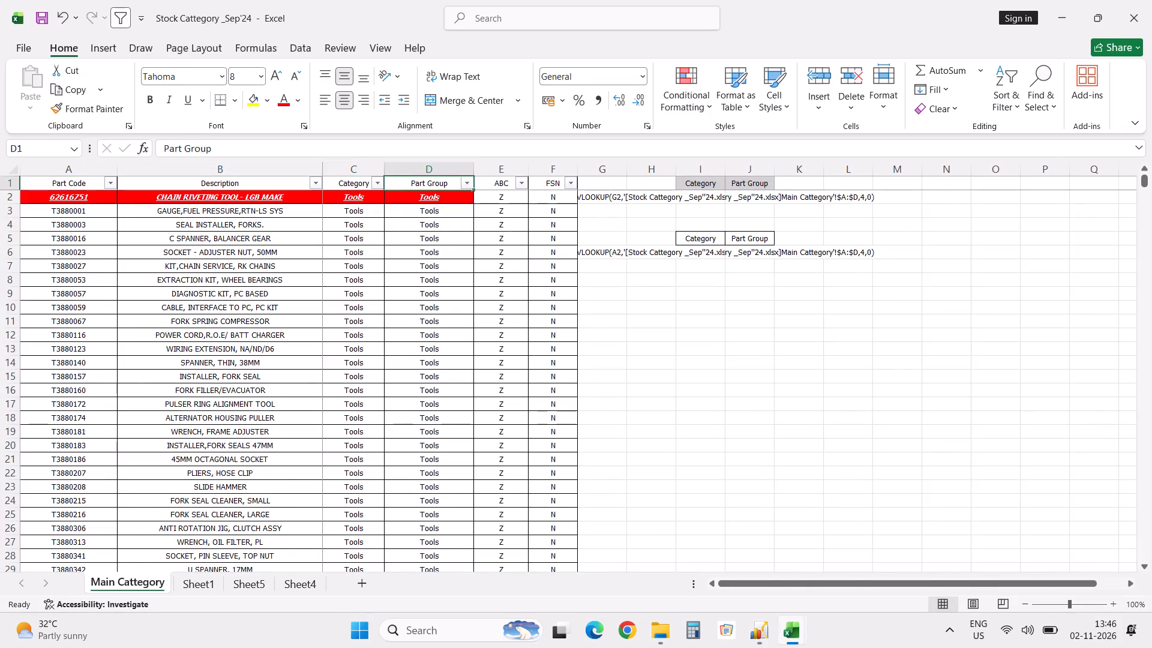
key("Left")
key("Left")
key("Left")
key("Left")
In the Service Invoice Statement-Oct-2026 workbook, add the headers Category and Part Group after the Total Amount column of Sheet1.
key("alt+Tab")
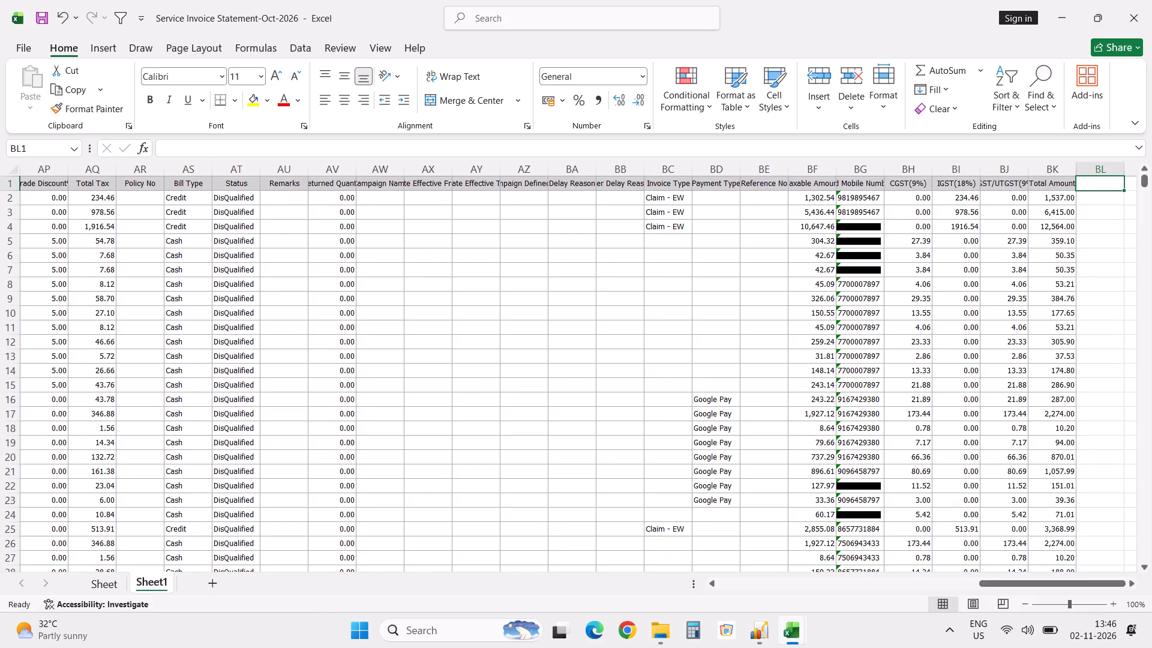
key("alt+Tab")
key("alt+Tab")
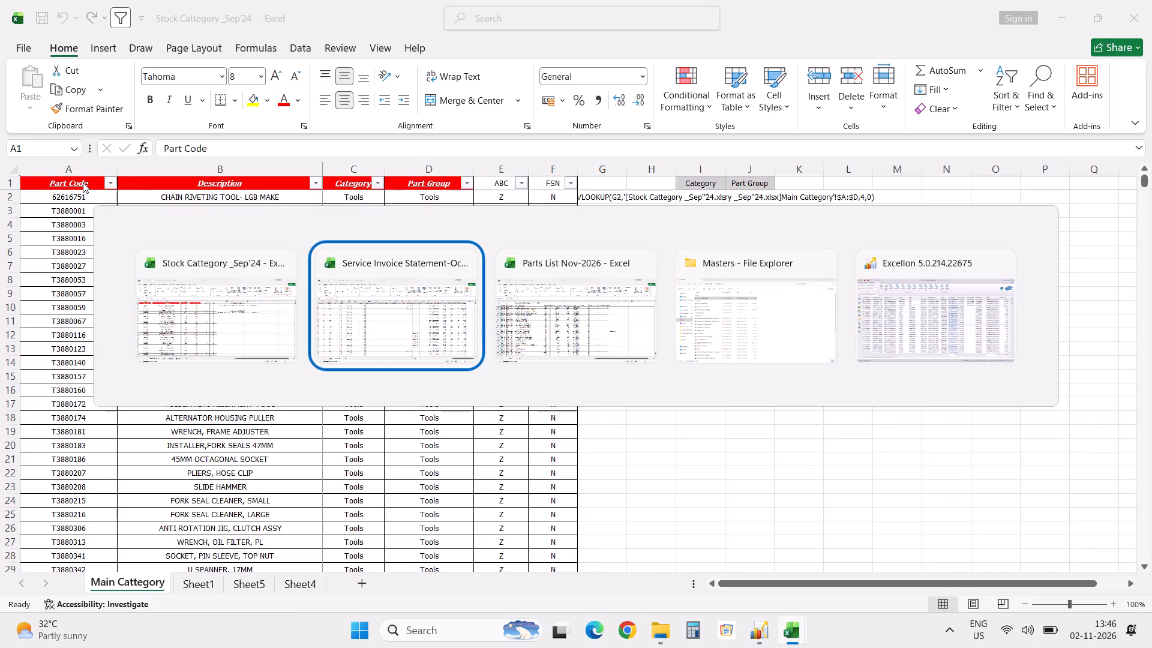
key("space")
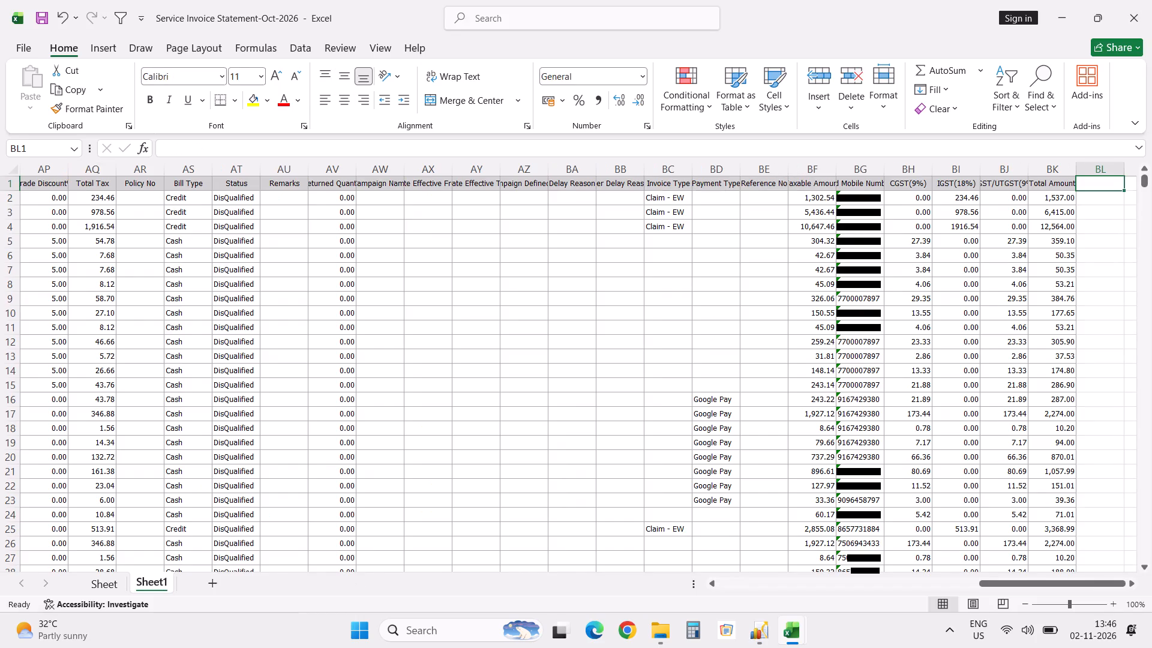
type("Category")
key("Tab")
key("alt+Tab")
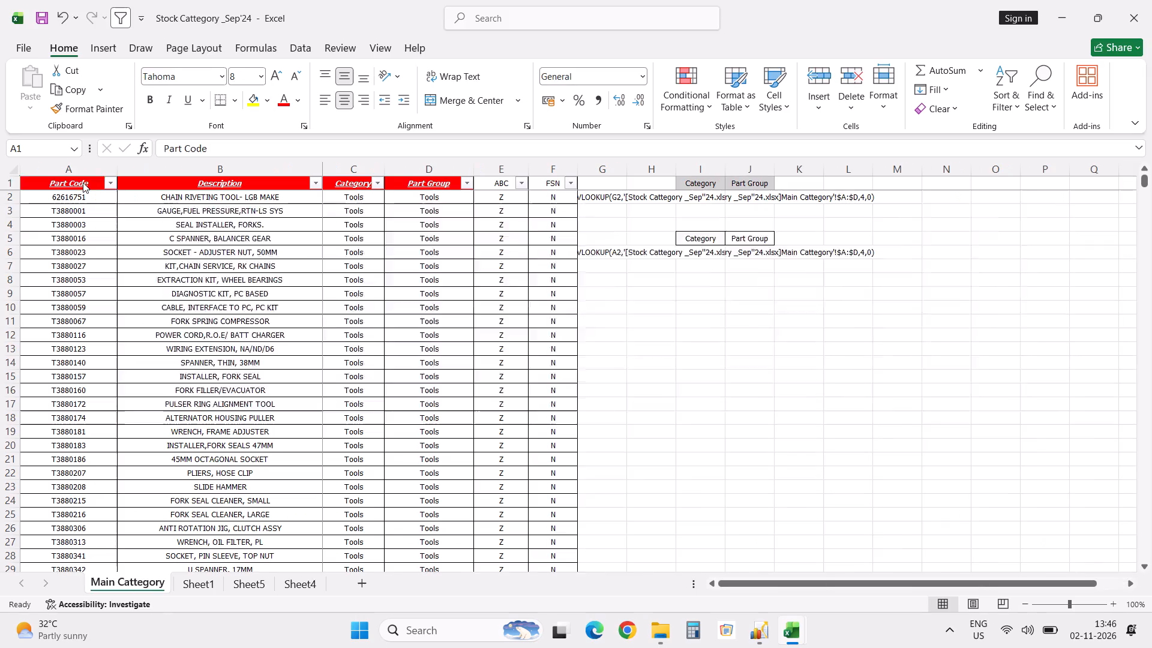
key("alt+Tab")
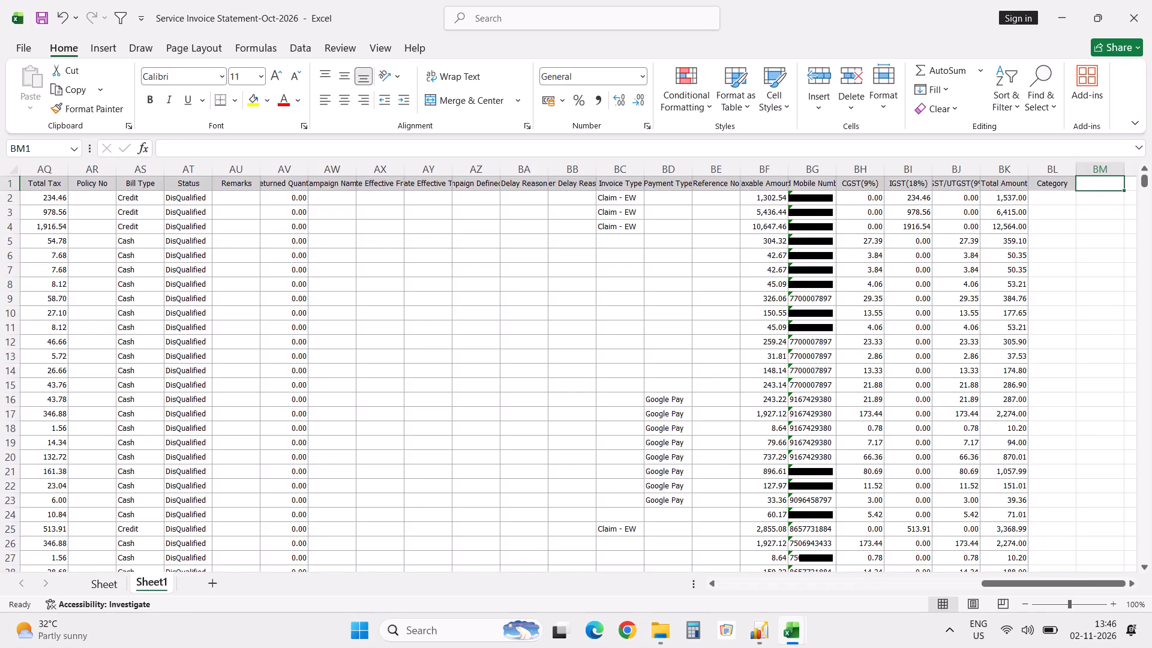
type("Part Group")
key("Return")
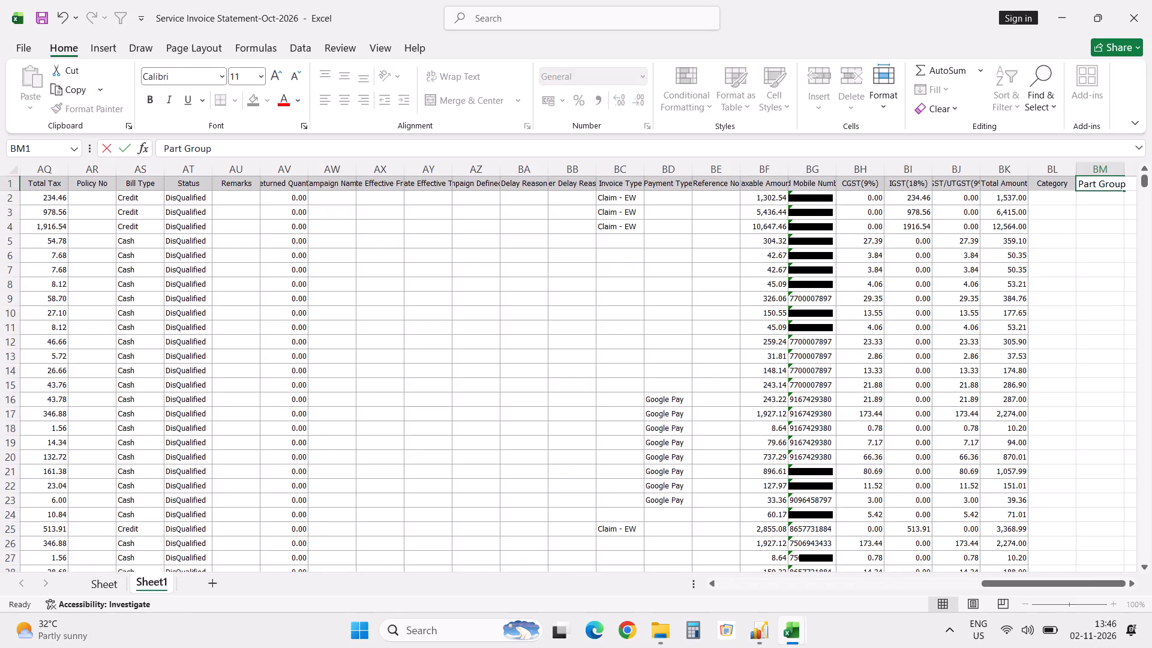
In BL2, look up the AC2 part code's Category with an exact-match VLOOKUP on Main Cattegory $A$1:$D$4821 in Stock Cattegory _Sep'24, column 3.
key("Left")
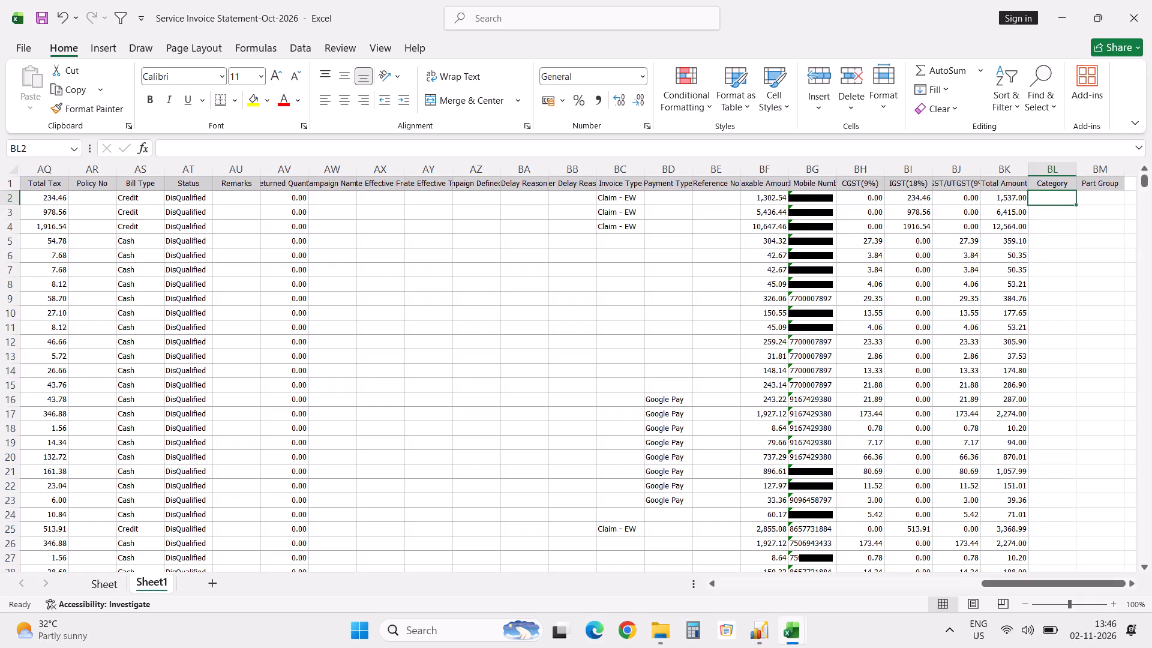
type("=vlo")
key("Tab")
key("Left")
key("Left")
key("Left")
key("Left")
key("Left")
key("Left")
key("Left")
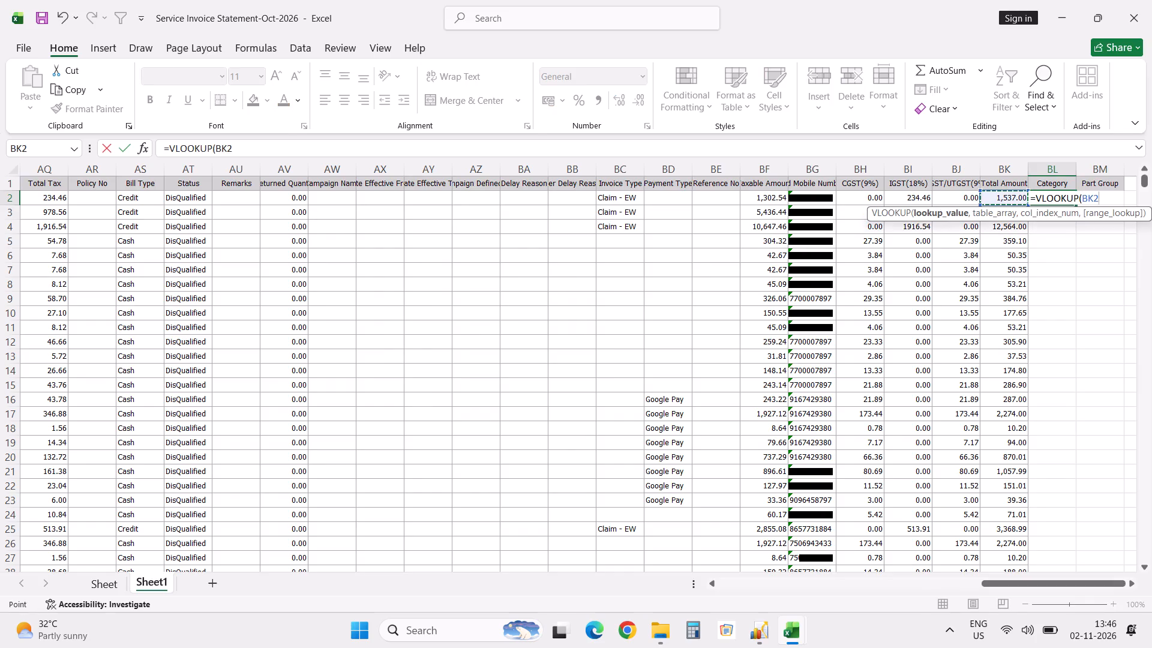
key("Left")
key("Left")
key("Left")
key("Left")
key("Left")
key("Left")
key("Left")
key("Left")
key("Left")
key("Left")
key("Left")
key("Left")
key("Left")
key("Left")
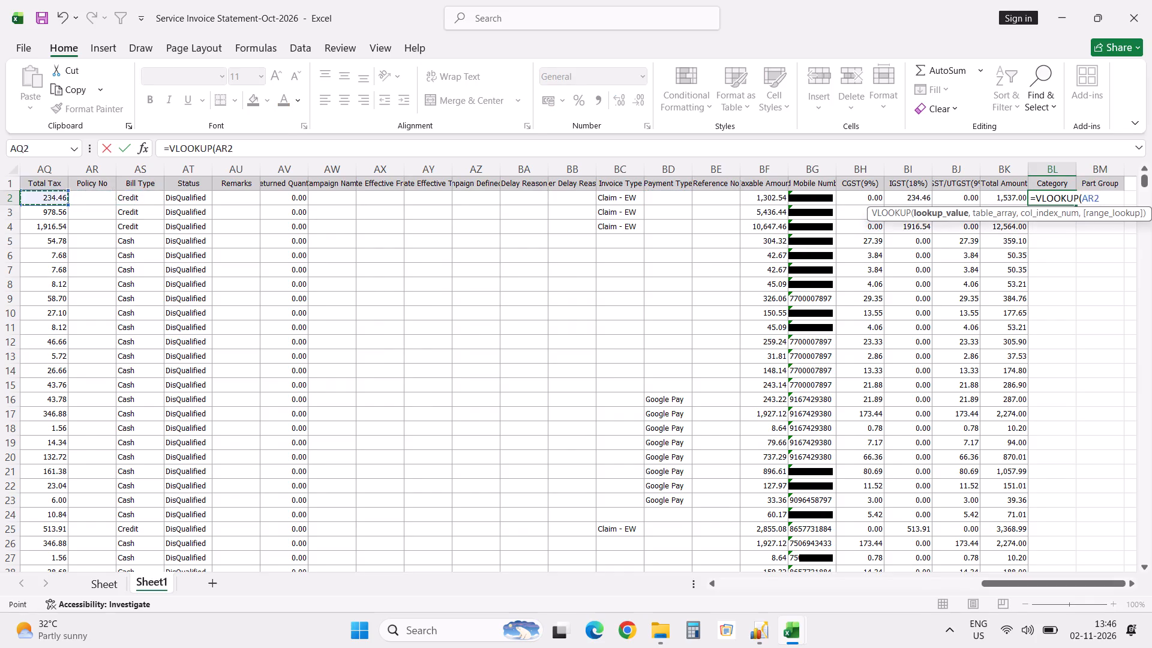
key("Left")
key("Left")
key("Left")
key("Left")
key("Left")
key("Left")
key("Left")
key("Left")
key("Left")
key("Left")
key("Left")
key("Left")
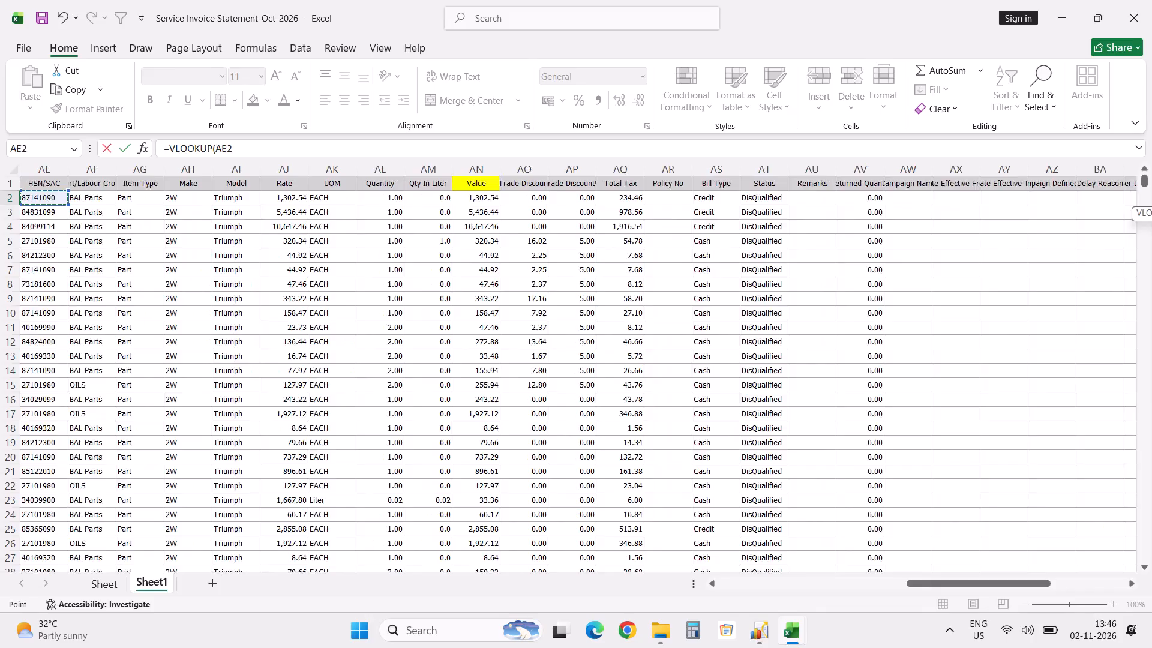
key("Left")
key("Left")
key("comma")
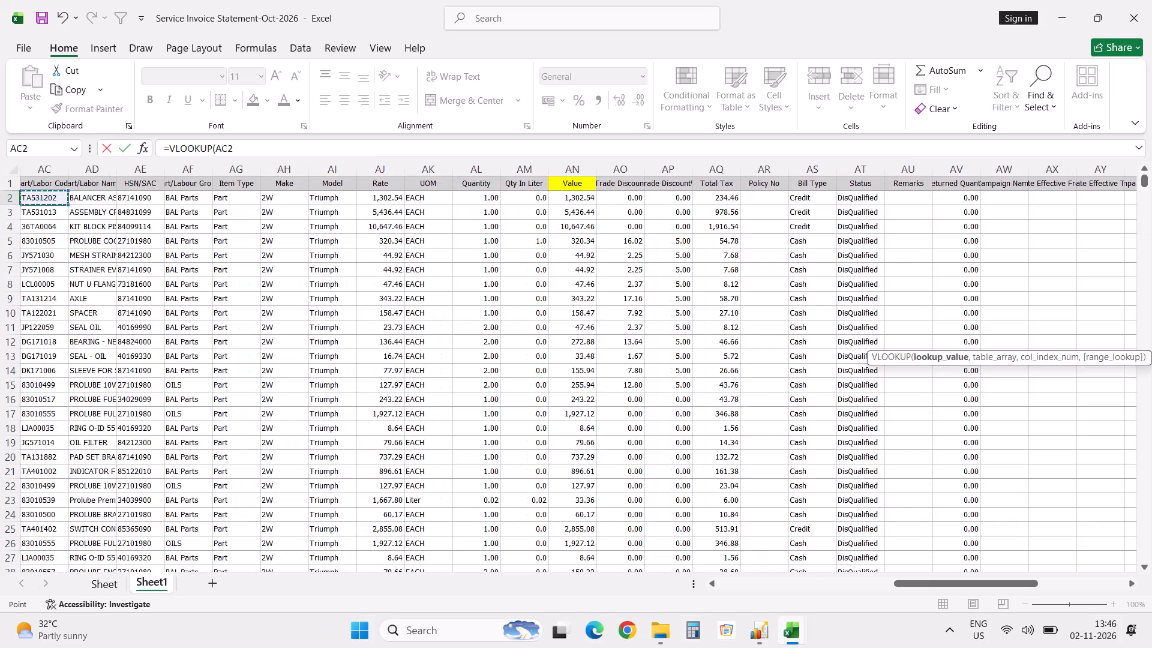
key("alt+Tab")
left_click(64, 182)
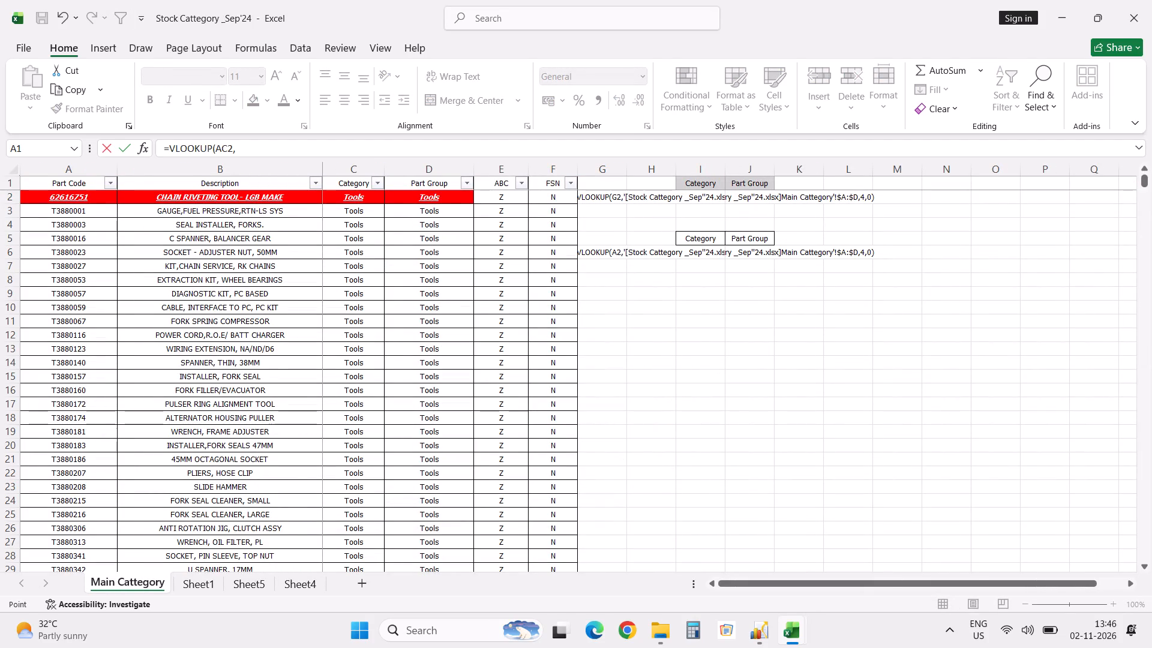
key("shift+Right")
key("shift+Right")
key("shift+Right")
key("ctrl+shift+Down")
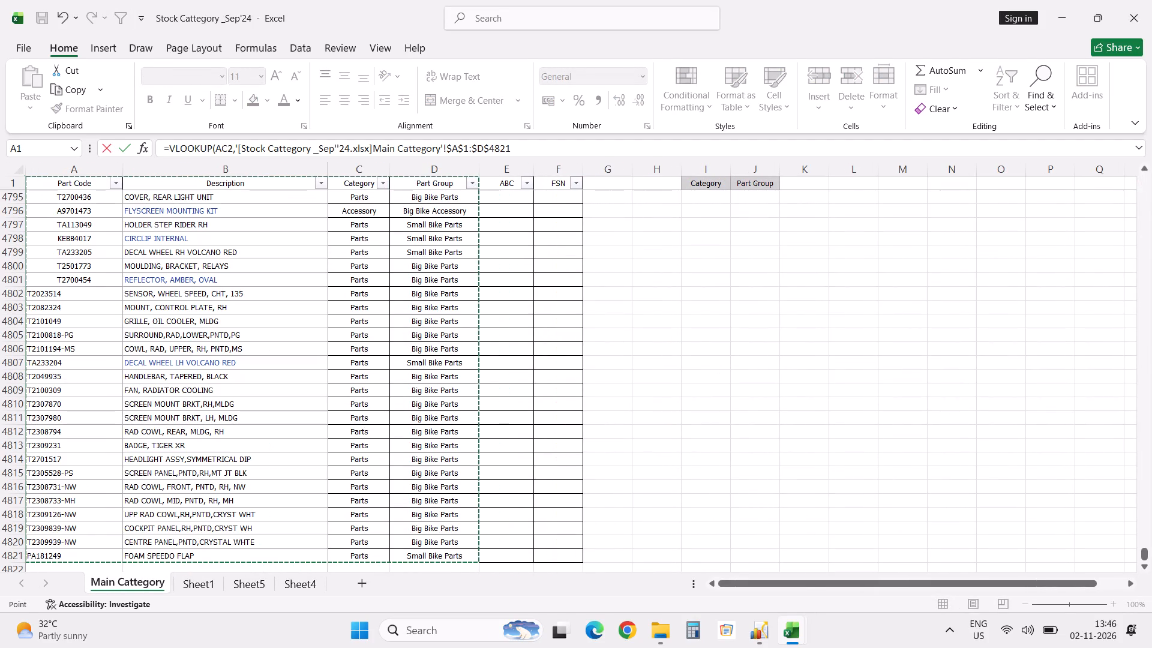
type(",3,0")
key("Return")
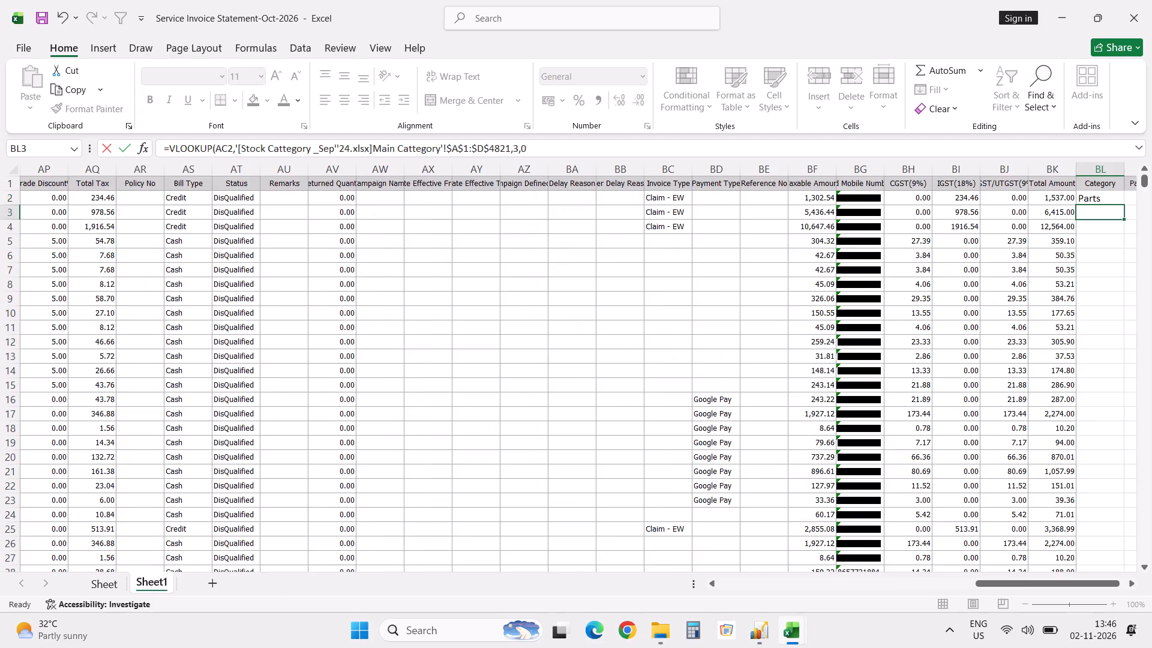
Reuse the Category VLOOKUP formula in Part Group cell BM2, with the column index set to 4.
left_click(1004, 207)
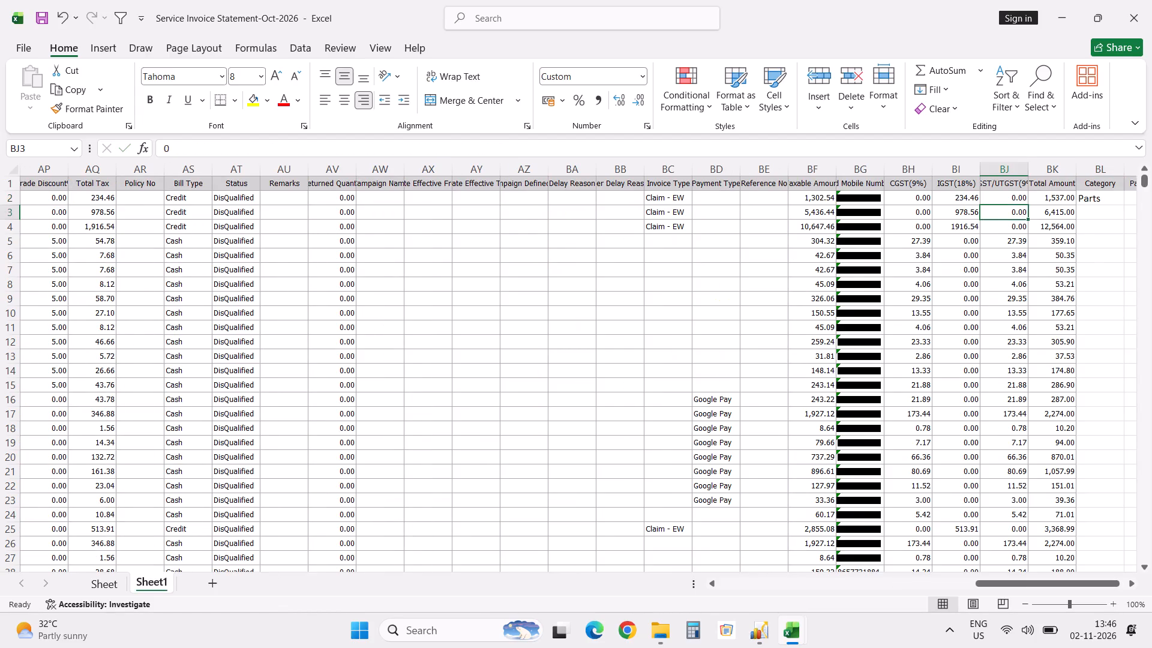
key("Up")
key("Right")
key("Right")
key("Right")
key("Right")
key("Right")
key("Right")
key("Right")
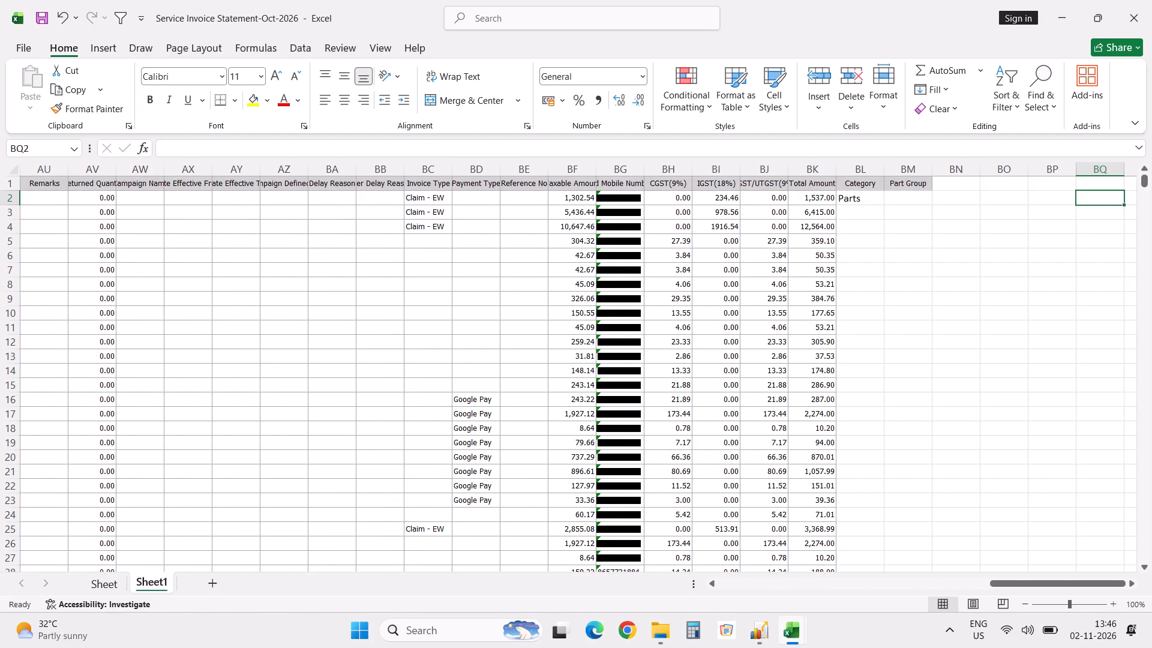
left_click(864, 202)
left_click(571, 147)
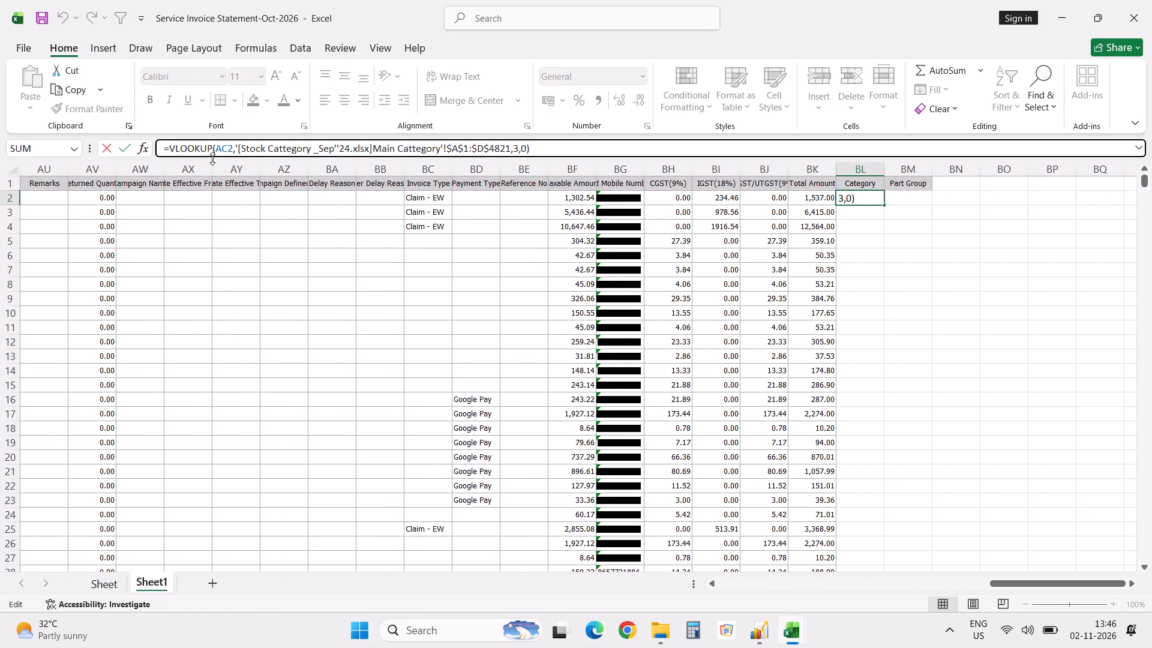
left_click(168, 149, "shift")
key("ctrl+c")
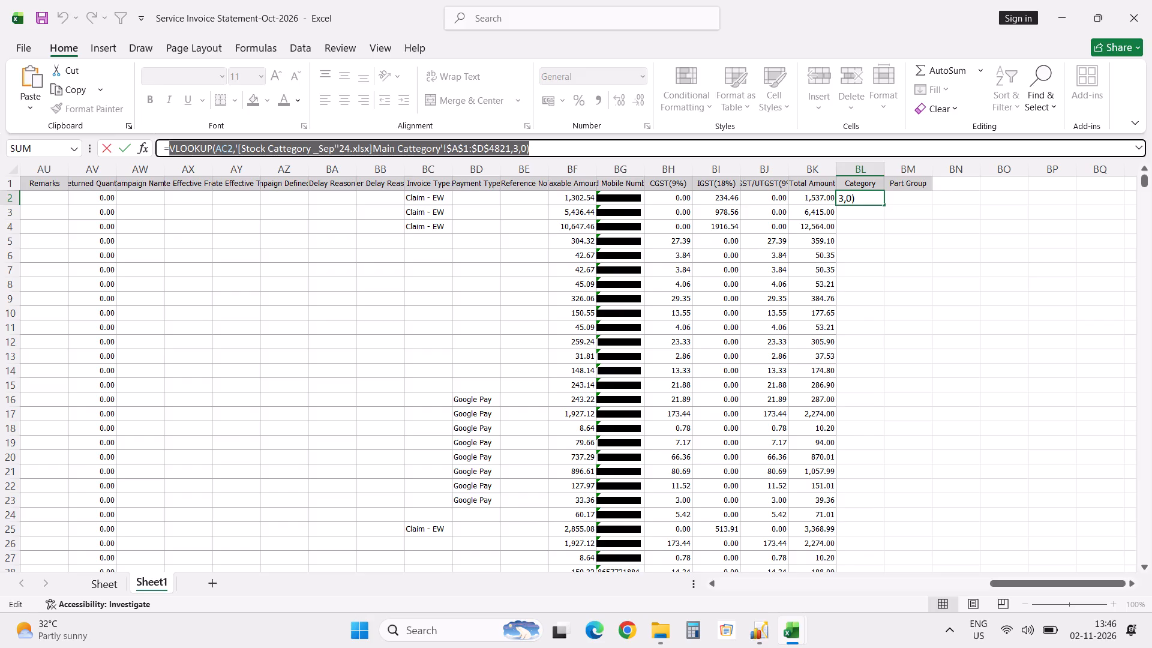
key("Tab")
key("ctrl+v")
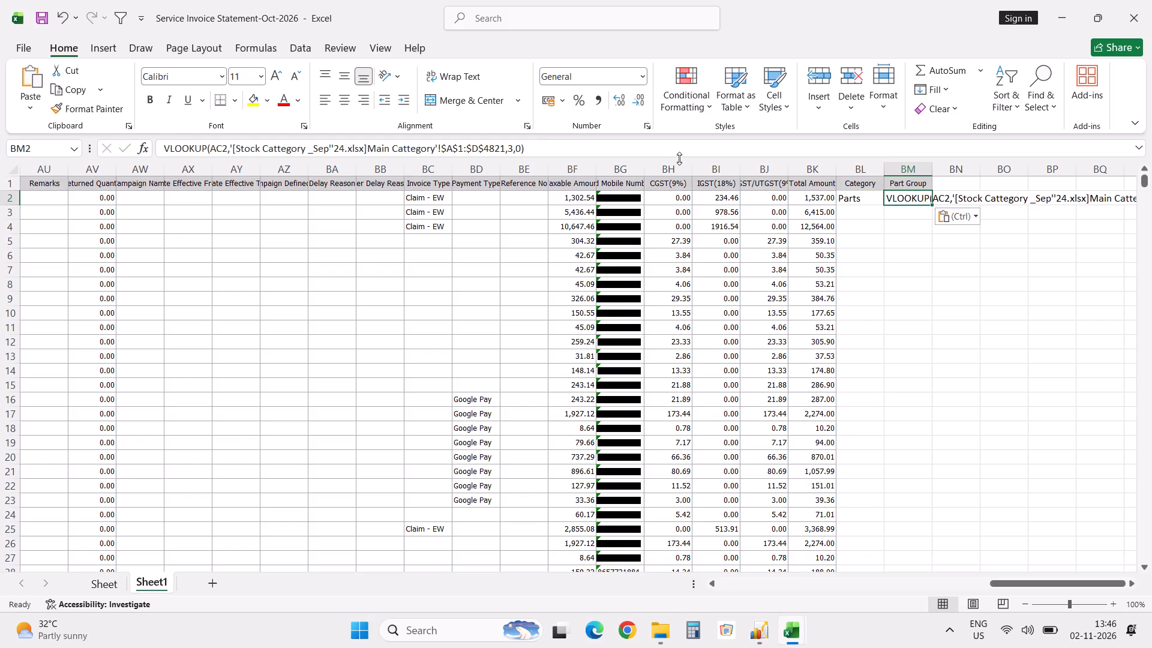
left_click(676, 147)
key("Left")
key("Left")
key("Left")
key("Left")
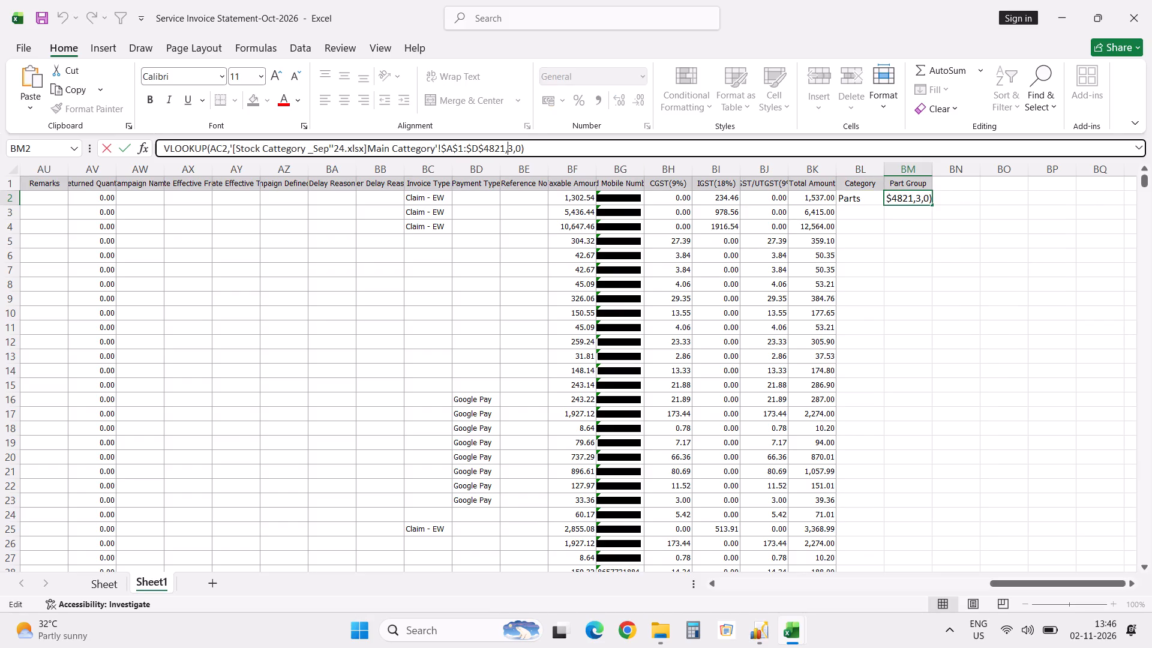
key("shift+Right")
key("4")
left_click(158, 146)
key("equal")
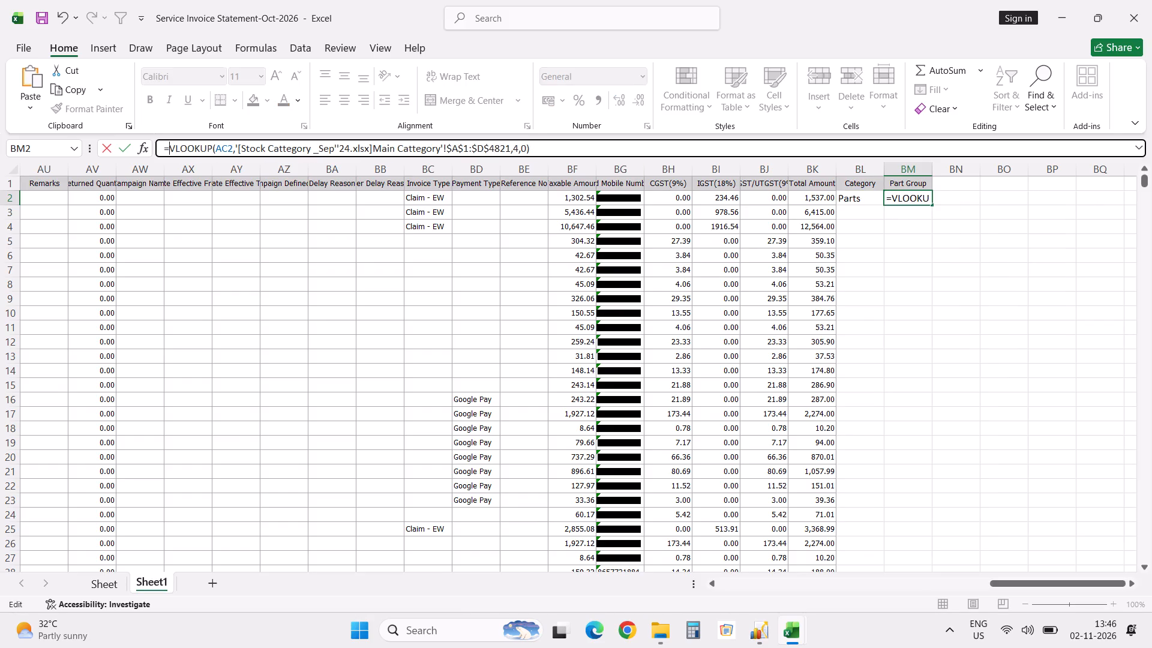
key("Return")
Fill the Category and Part Group formulas from row 2 down through all part records.
key("Up")
key("shift+Right")
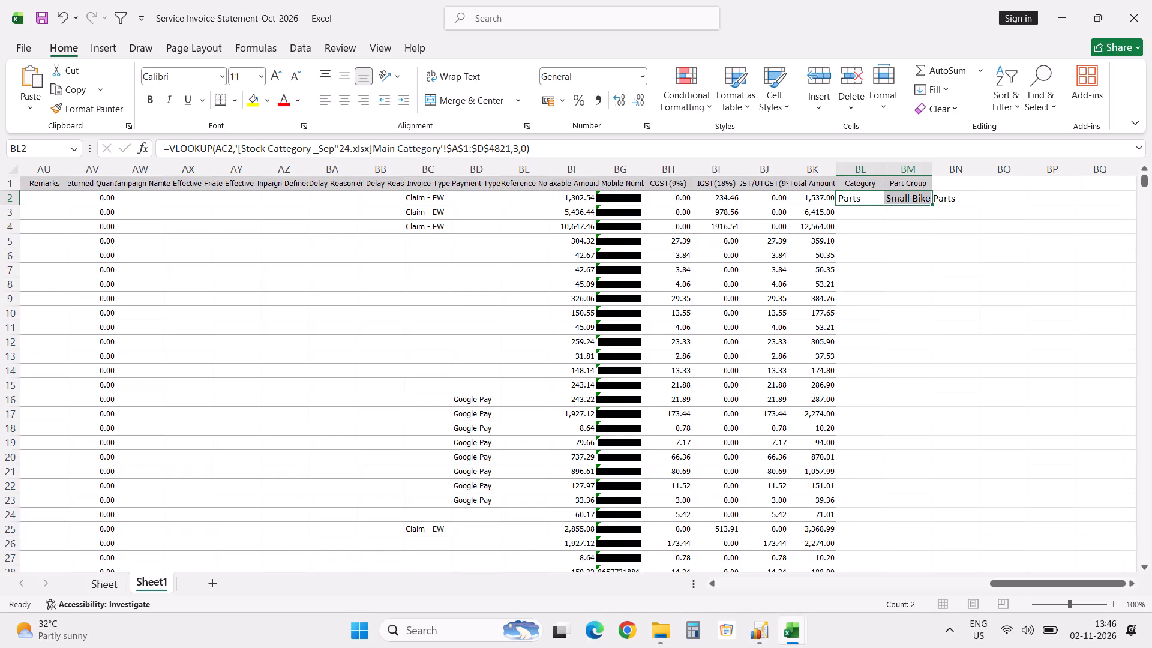
double_click(932, 205)
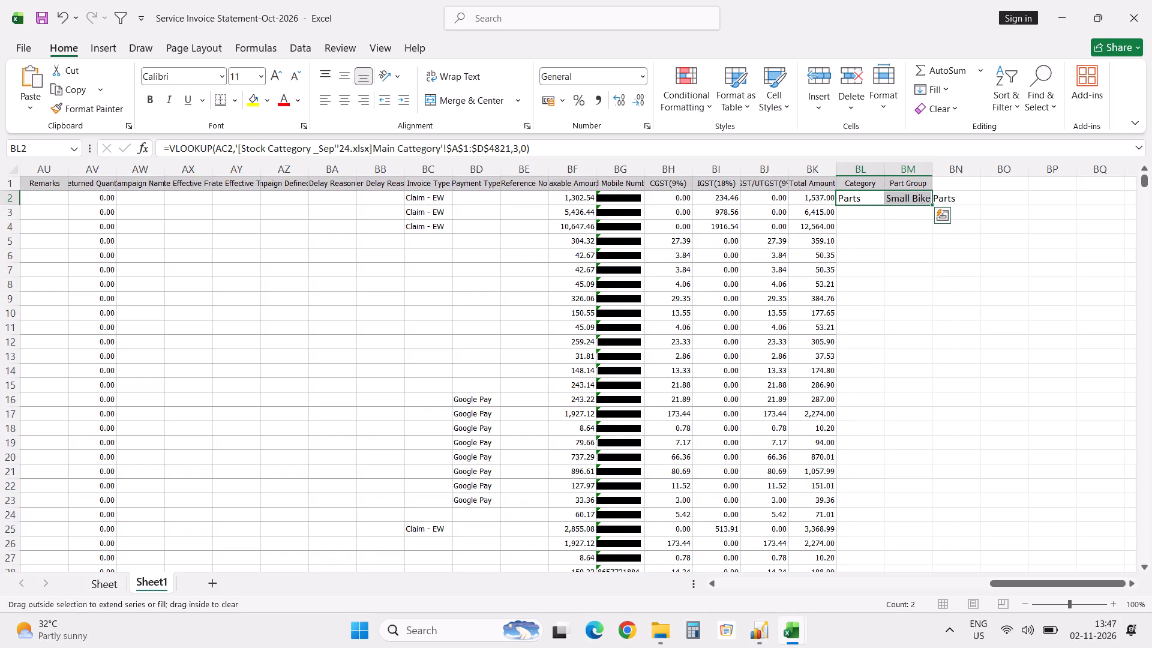
Turn on filters for the header row and filter the Category column to show only #N/A.
left_click(863, 185)
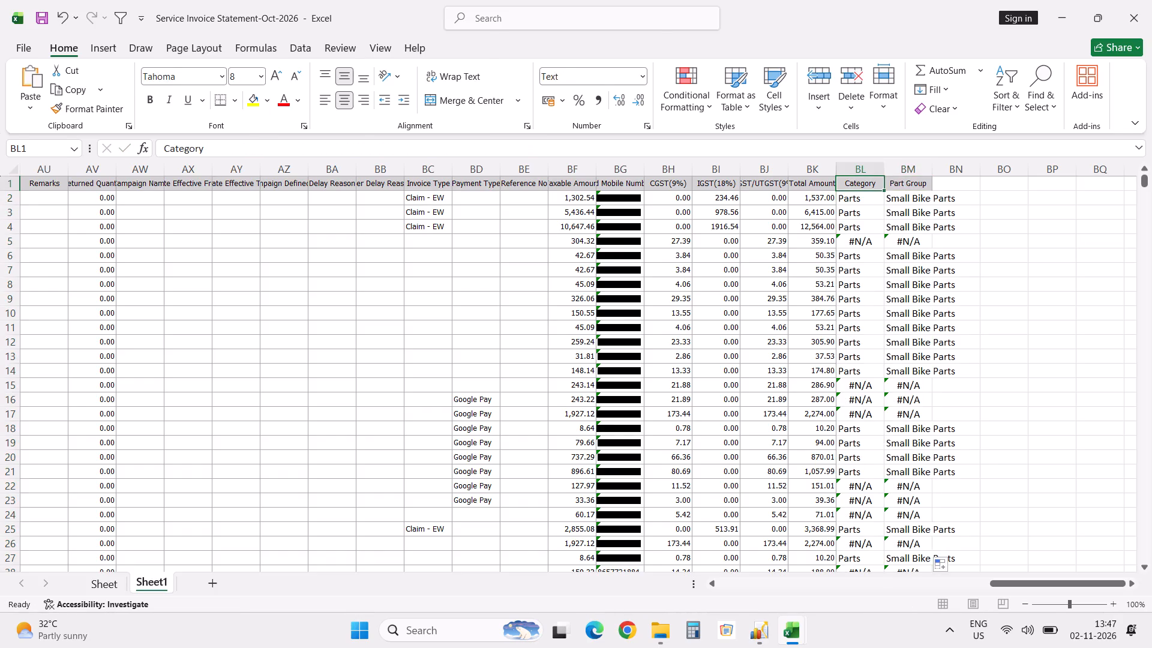
type("dff")
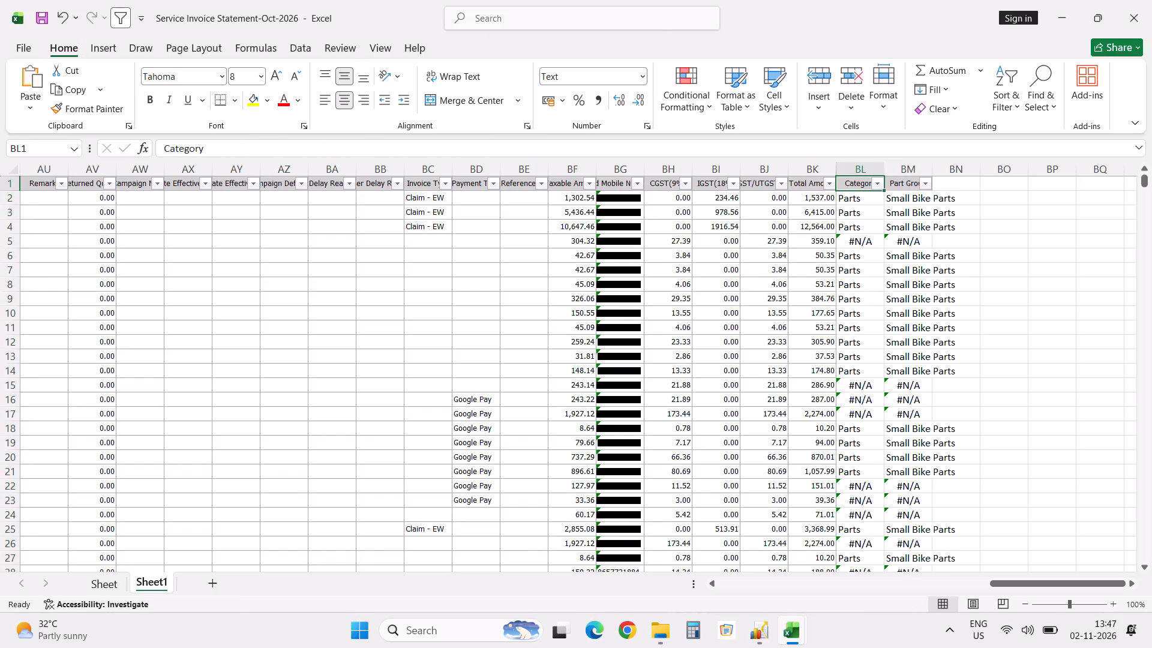
left_click(877, 185)
left_click(762, 377)
left_click(749, 431)
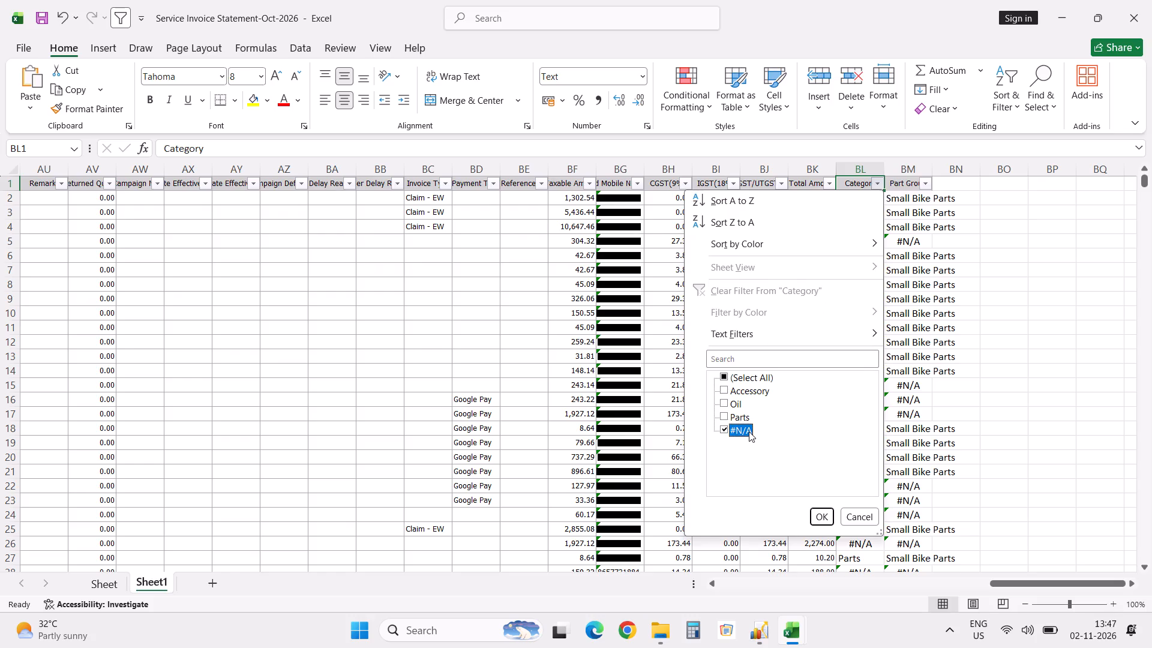
left_click(824, 519)
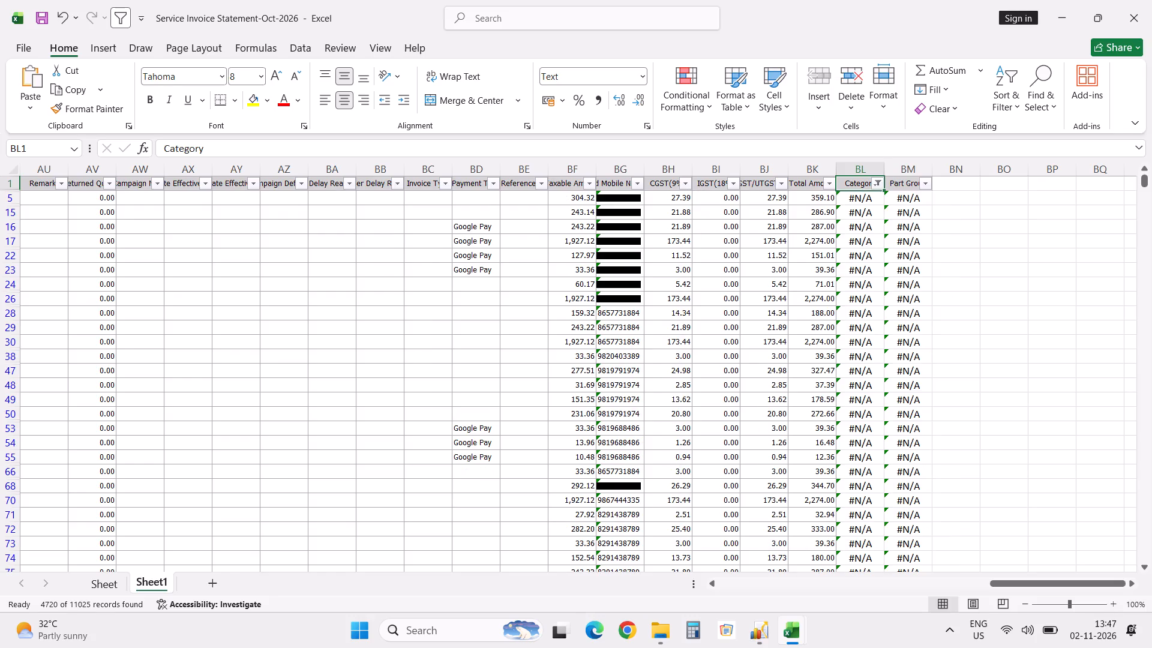
Convert the text-stored part codes to numbers in the filtered rows of the Part/Labor Code column, from AC5 down.
left_click(715, 184)
key("Left")
key("Left")
key("Left")
key("Left")
key("Left")
key("Left")
key("Left")
key("Left")
key("Left")
key("Left")
key("Left")
key("Left")
key("Left")
key("Left")
key("Left")
key("Left")
key("Left")
key("Left")
key("Left")
key("Left")
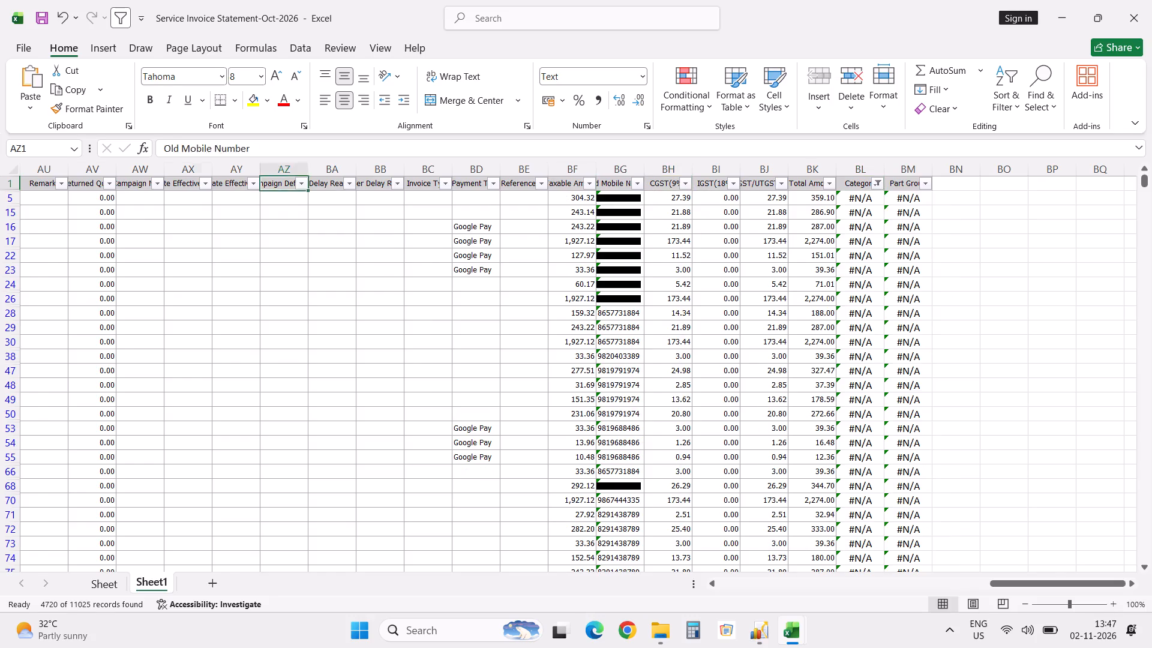
key("Left")
key("Left")
key("Left")
key("Left")
key("Left")
key("Left")
key("Left")
key("Left")
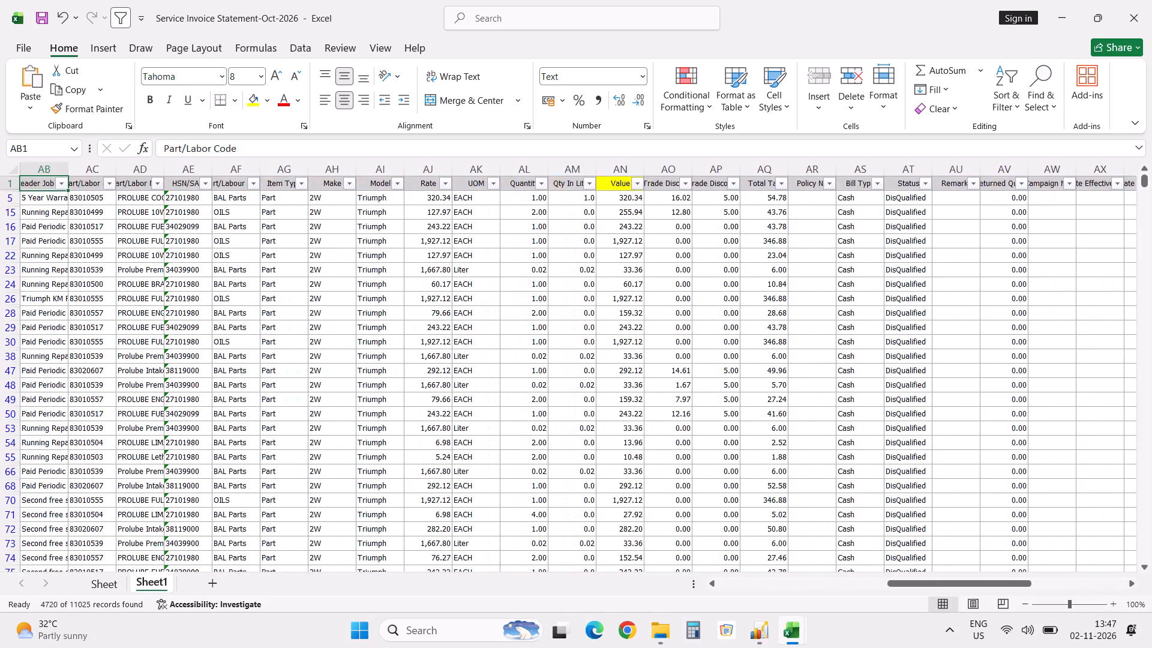
key("Right")
key("Right")
key("Left")
key("Left")
key("Left")
key("Left")
key("Left")
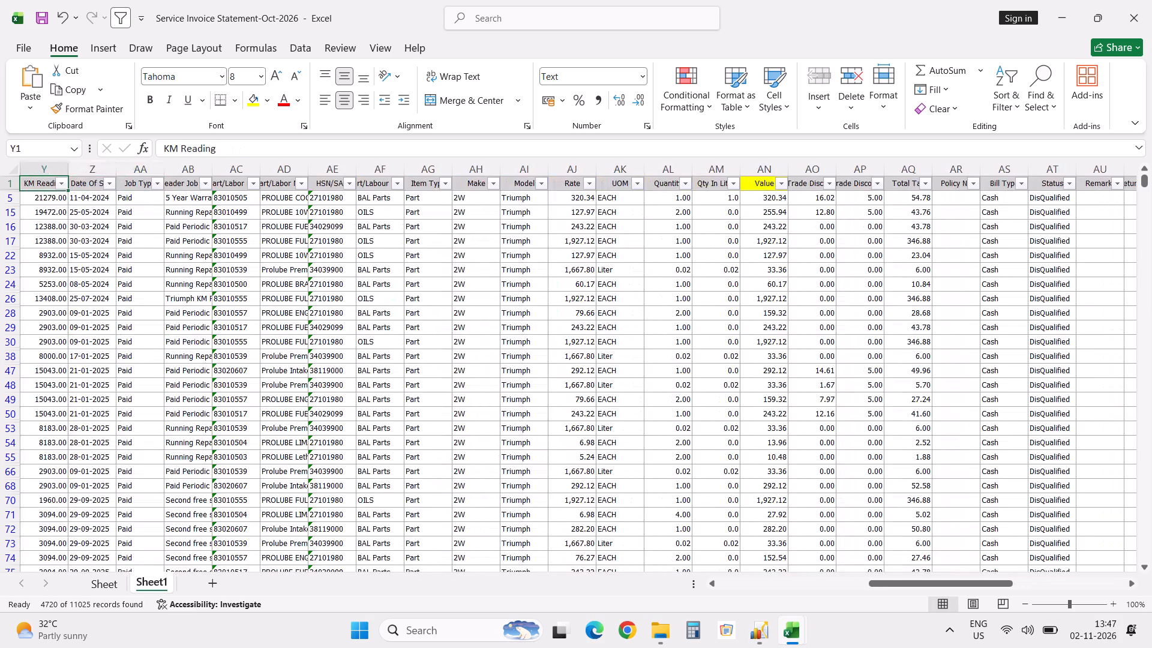
key("Right")
key("Right")
key("Right")
key("Right")
key("Down")
key("ctrl+shift+Down")
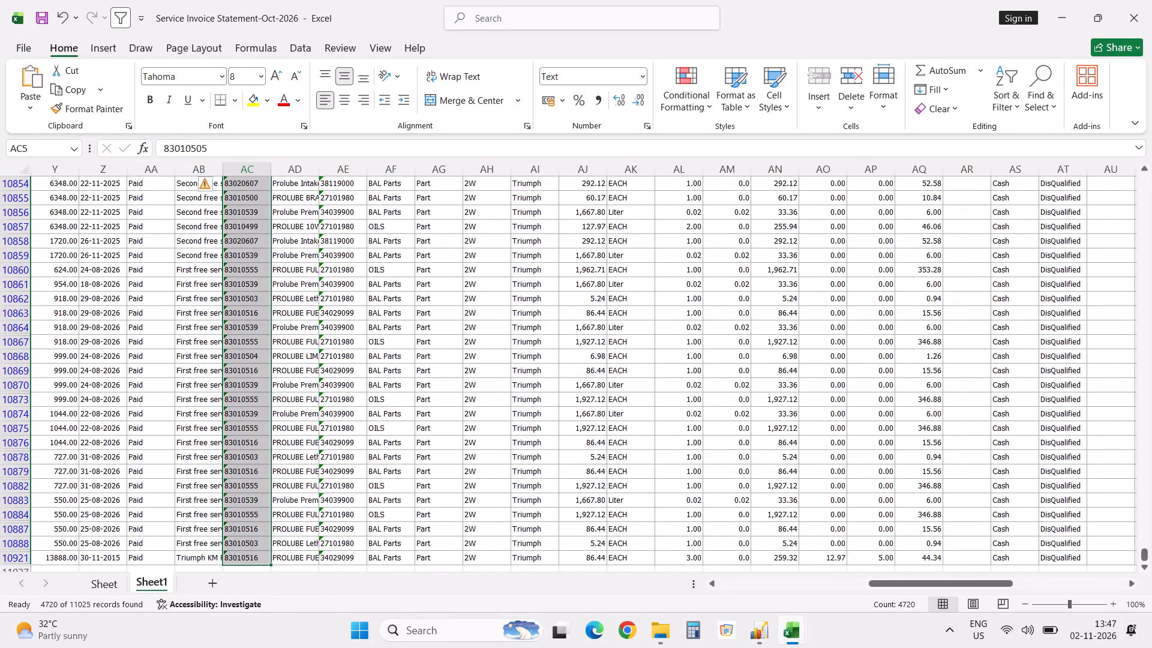
left_click(211, 189)
left_click(241, 225)
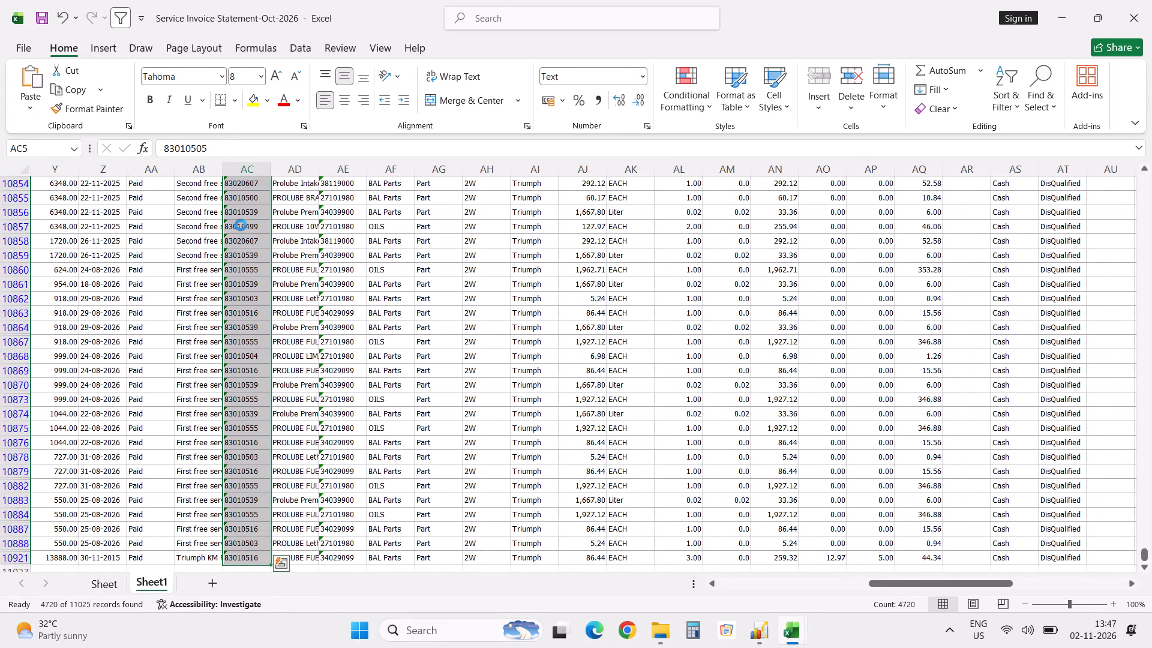
Reapply the filter to check for remaining #N/A rows in Category, and turn off the header-row filters.
key("ctrl+Up")
key("Right")
key("Right")
key("Right")
key("Right")
key("Right")
key("Right")
key("Right")
key("Right")
key("Right")
key("Right")
key("Right")
key("Right")
key("Right")
key("Right")
key("Right")
key("Right")
key("Right")
key("Right")
key("Right")
key("Right")
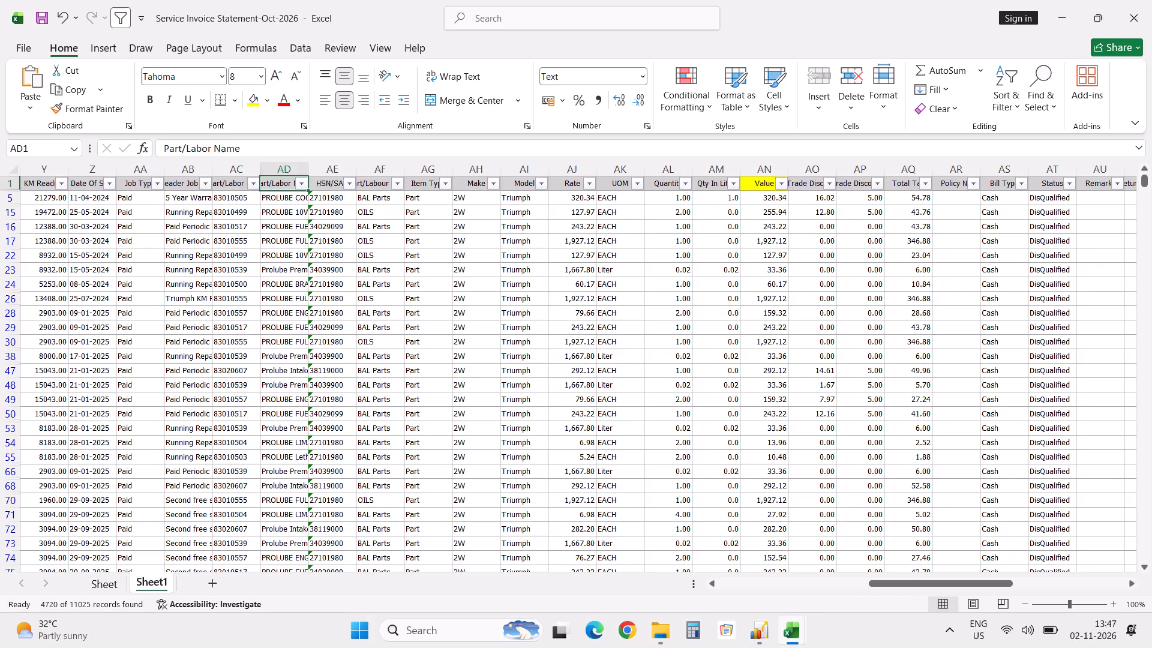
key("Right")
key("Right")
key("Right")
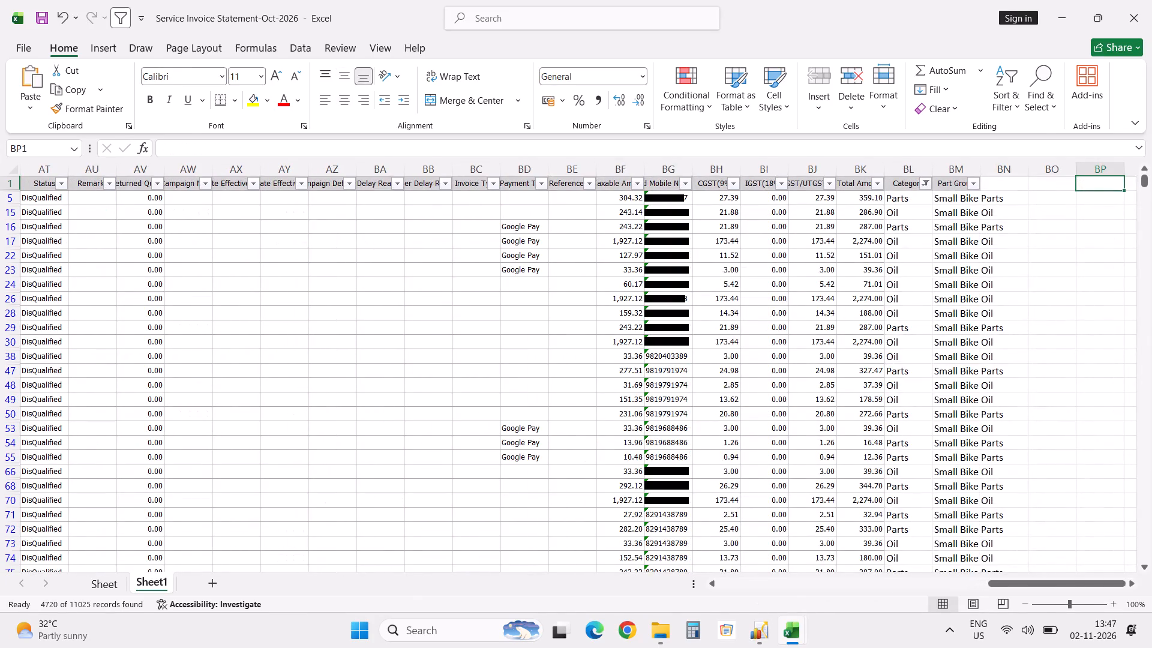
left_click(879, 188)
left_click(974, 382)
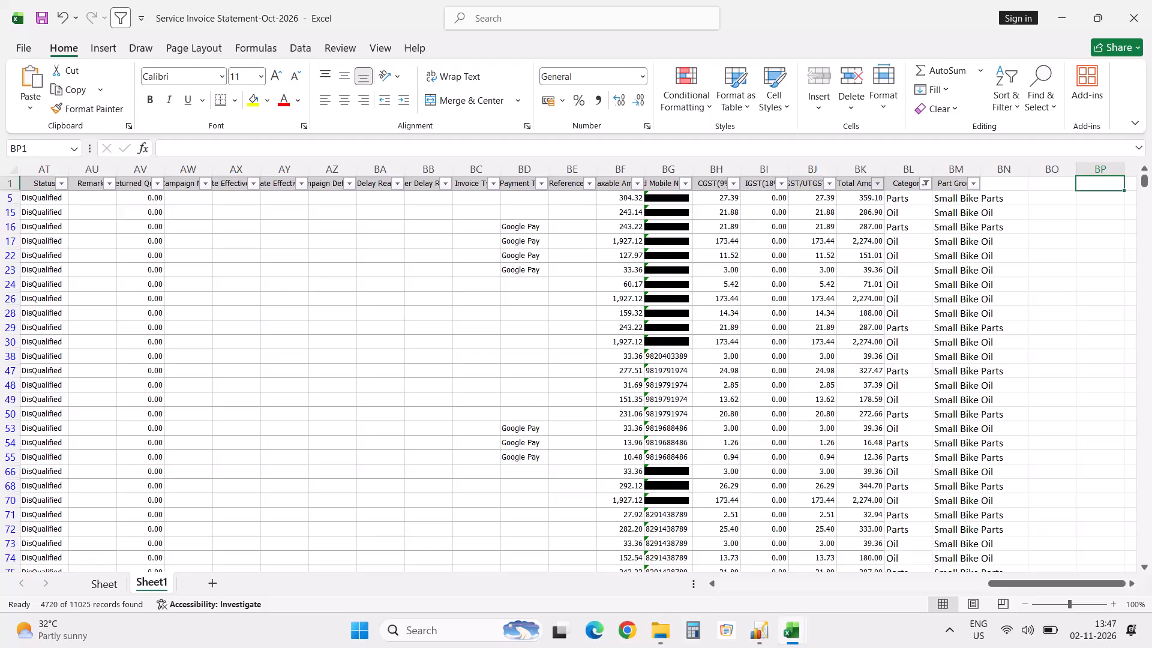
left_click(828, 182)
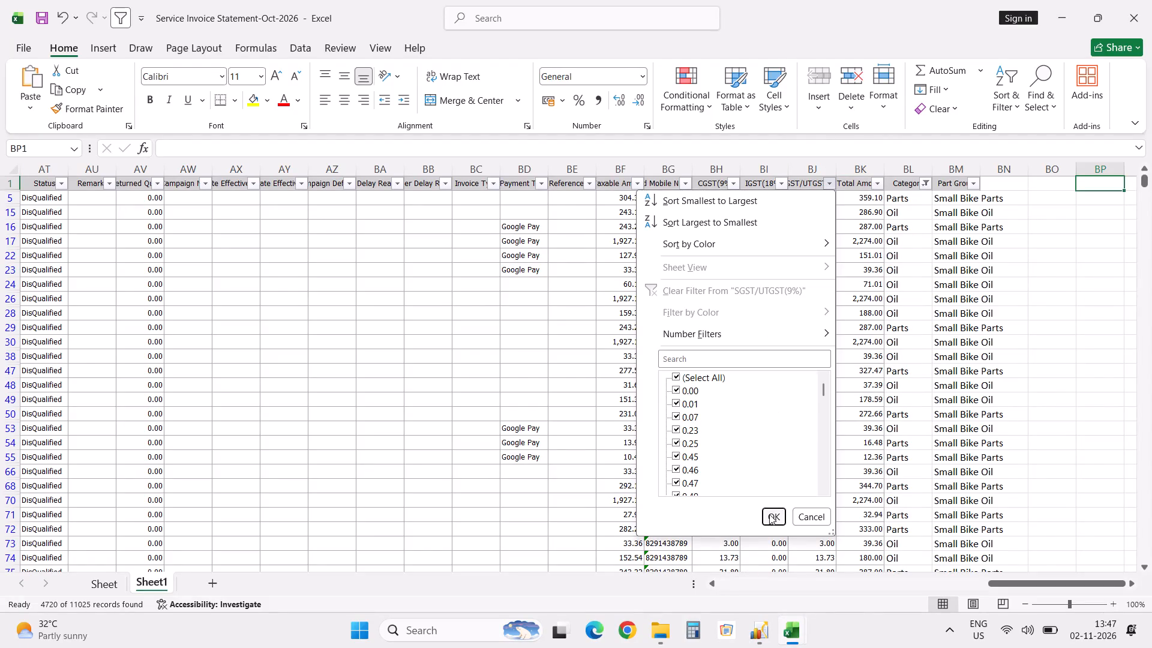
left_click(769, 514)
scroll(772, 410, "up", 9)
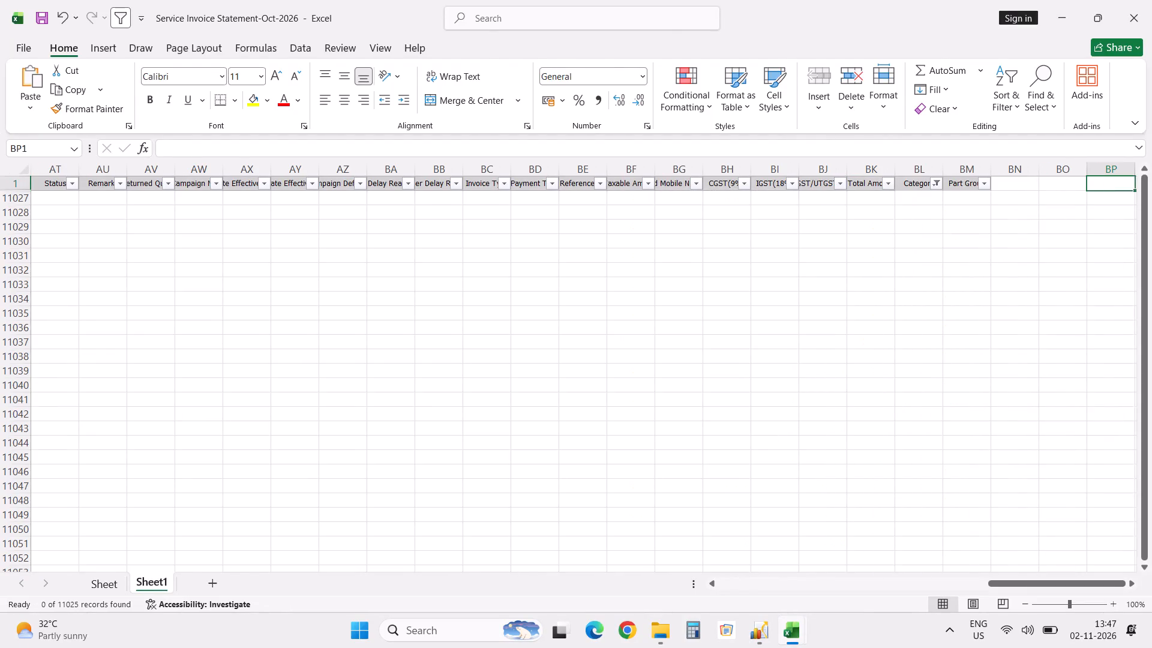
scroll(772, 410, "up", 10)
key("alt+d")
type("ff")
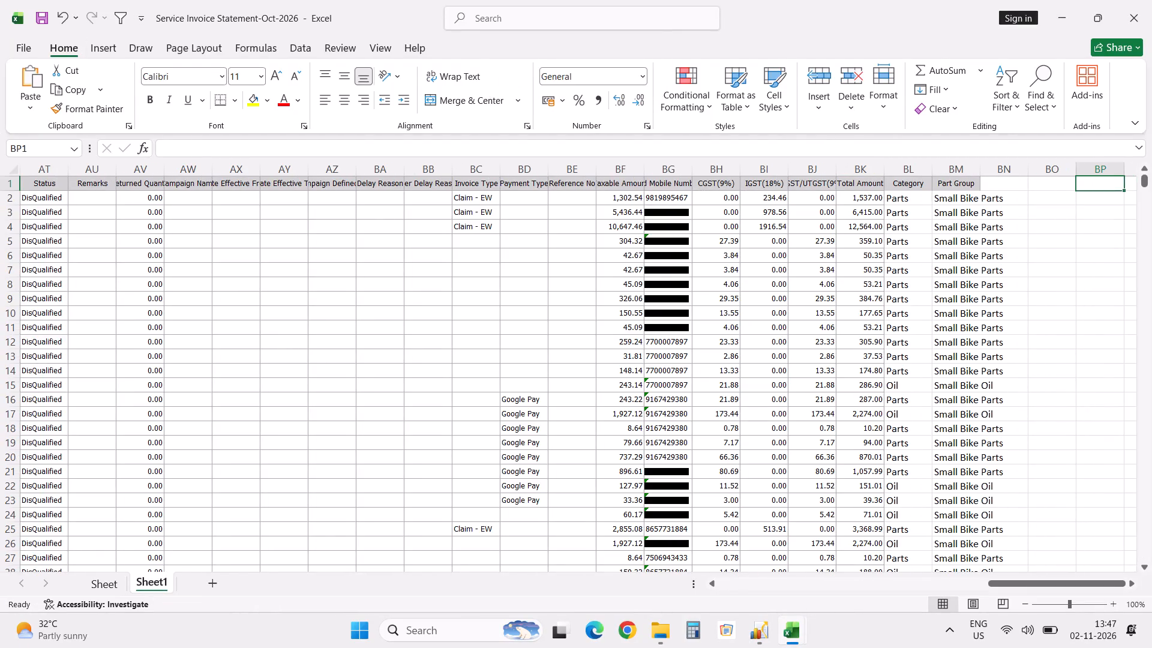
Replace the Category and Part Group formulas with their values, from row 2 down to the last record.
left_click(908, 188)
key("Down")
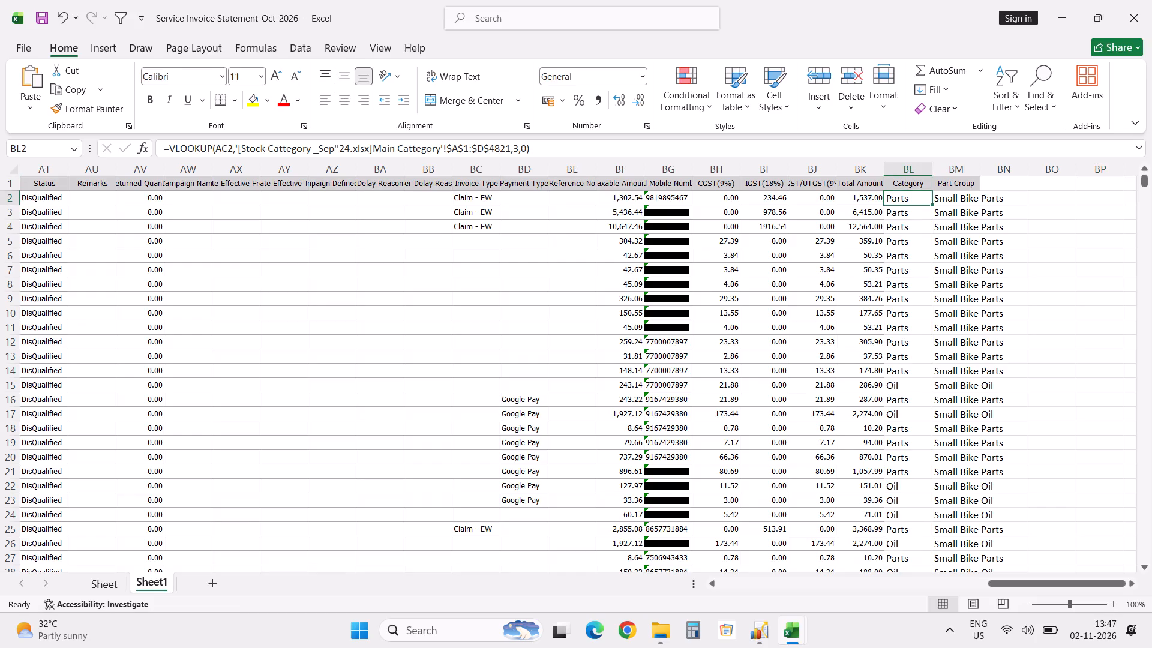
key("ctrl+shift+Right")
key("ctrl+shift+Down")
key("ctrl+c")
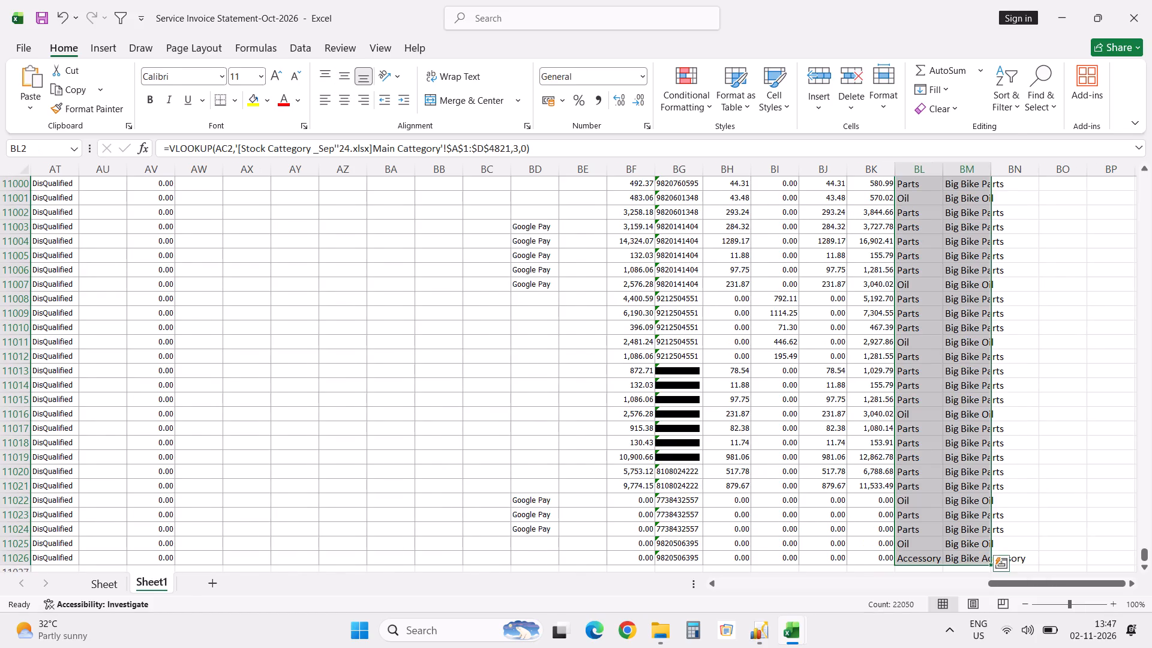
key("Up")
key("Down")
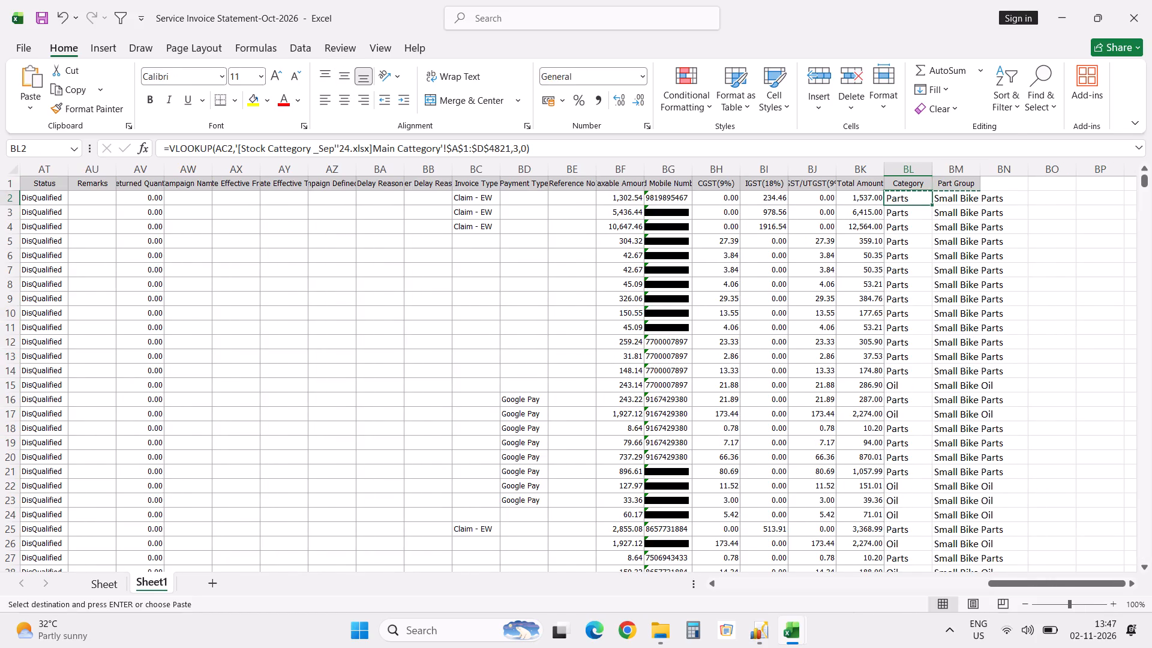
right_click(905, 199)
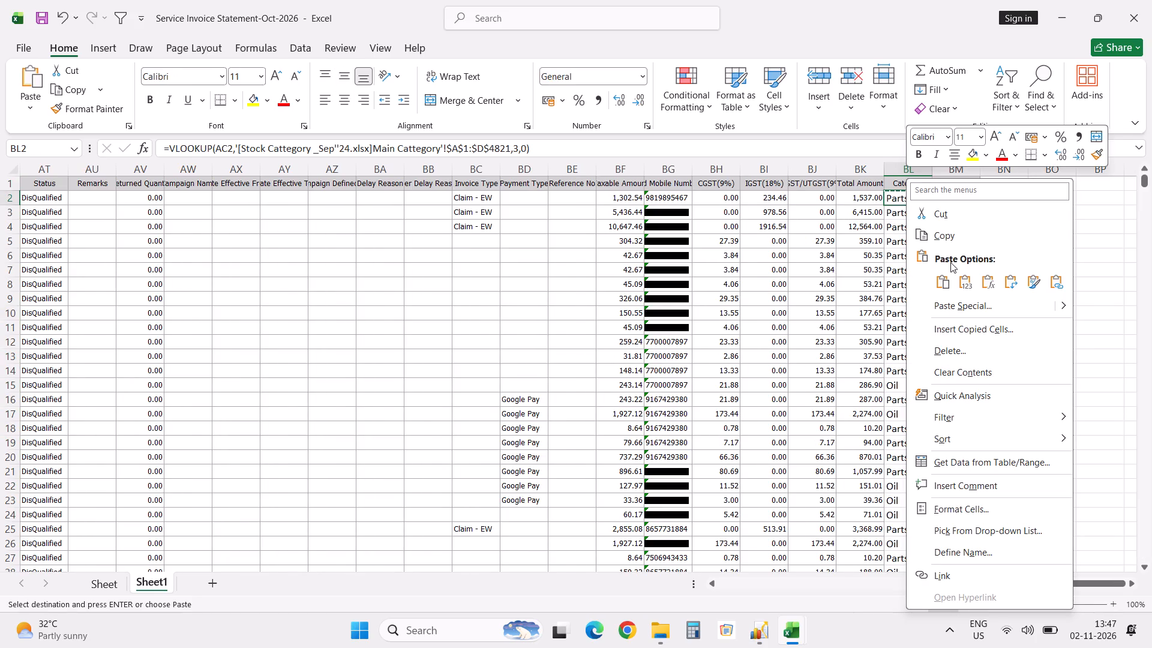
left_click(965, 286)
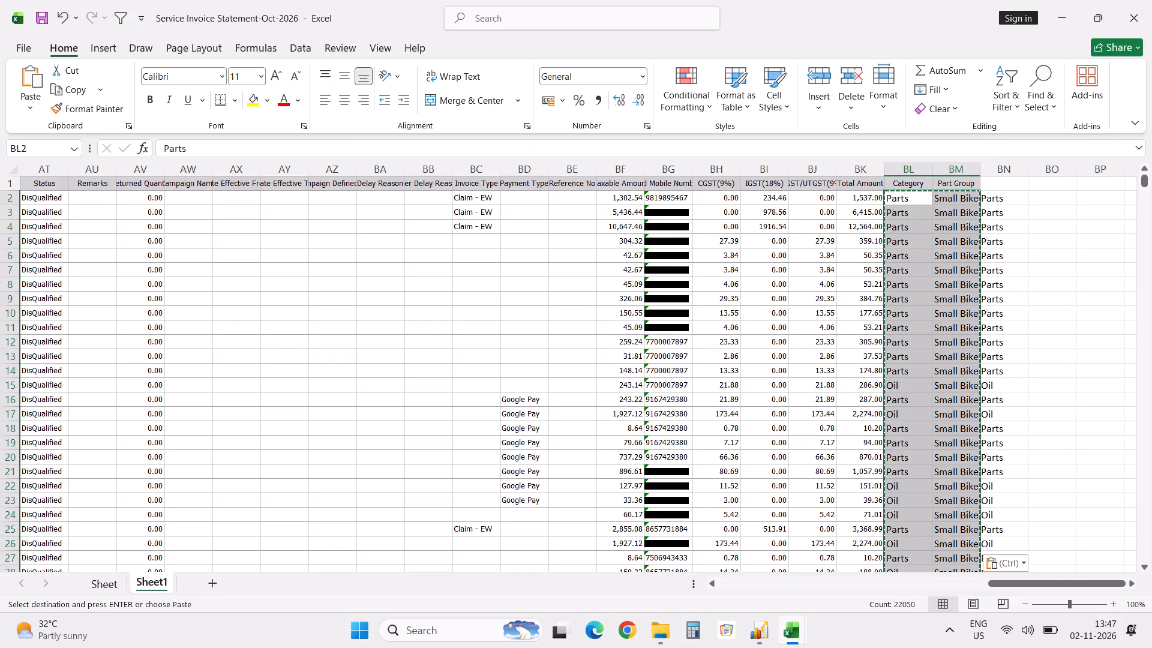
left_click(965, 286)
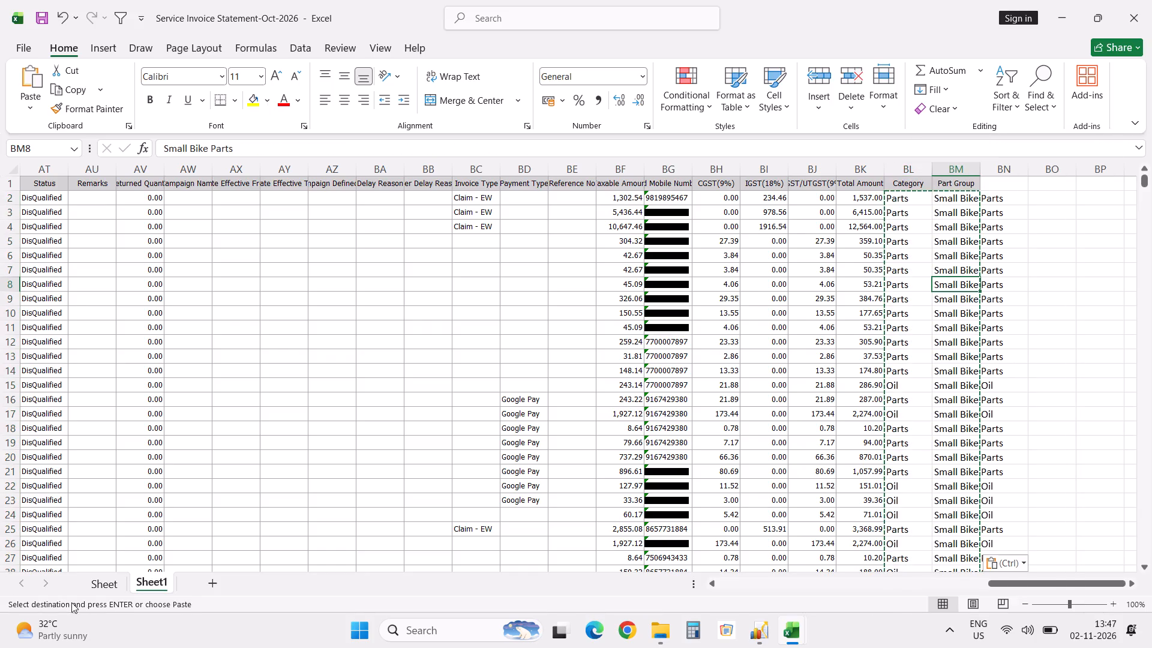
Rename the worksheet Sheet as Master and Sheet1 as Parts.
double_click(111, 587)
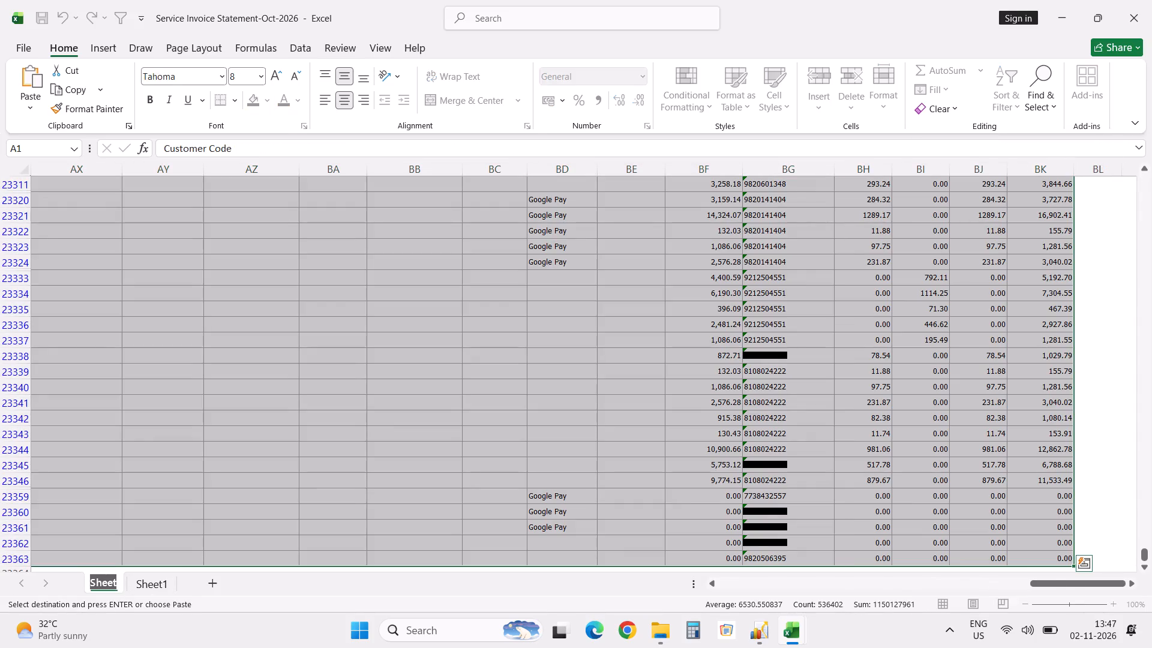
type("Master")
double_click(162, 586)
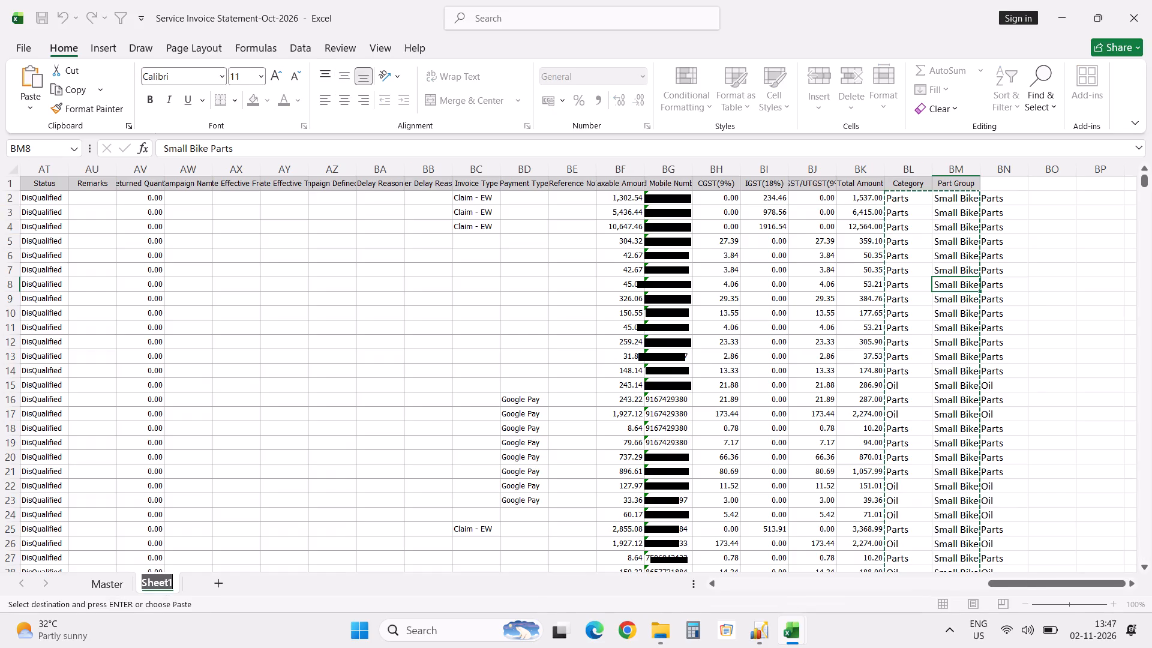
type("Parts")
key("ctrl+Up")
key("Return")
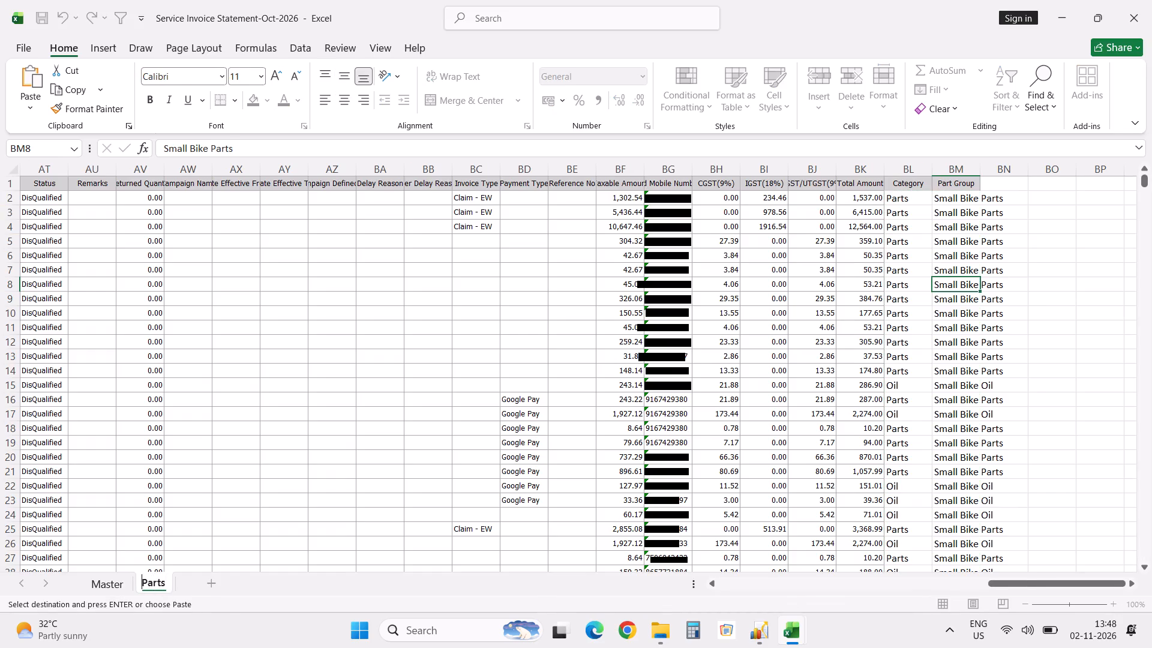
Copy the cell formatting of Status cell AT2 onto the whole Category and Part Group columns, BL and BM.
key("Up")
key("ctrl+Up")
key("Down")
key("Up")
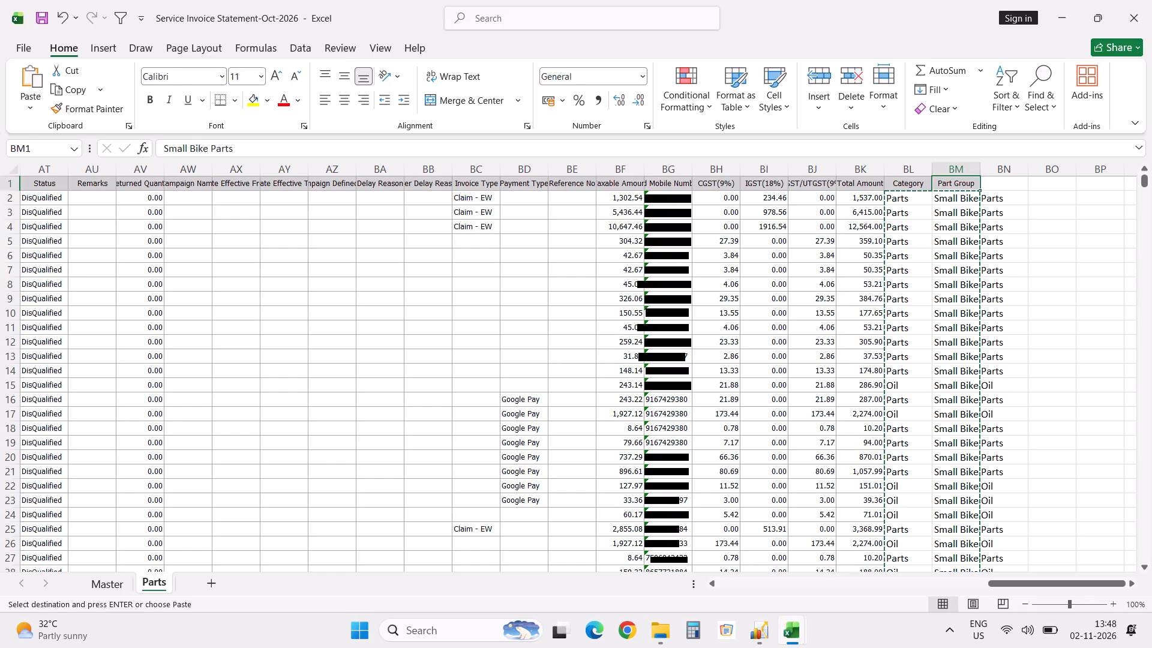
key("Escape")
key("Left")
key("Left")
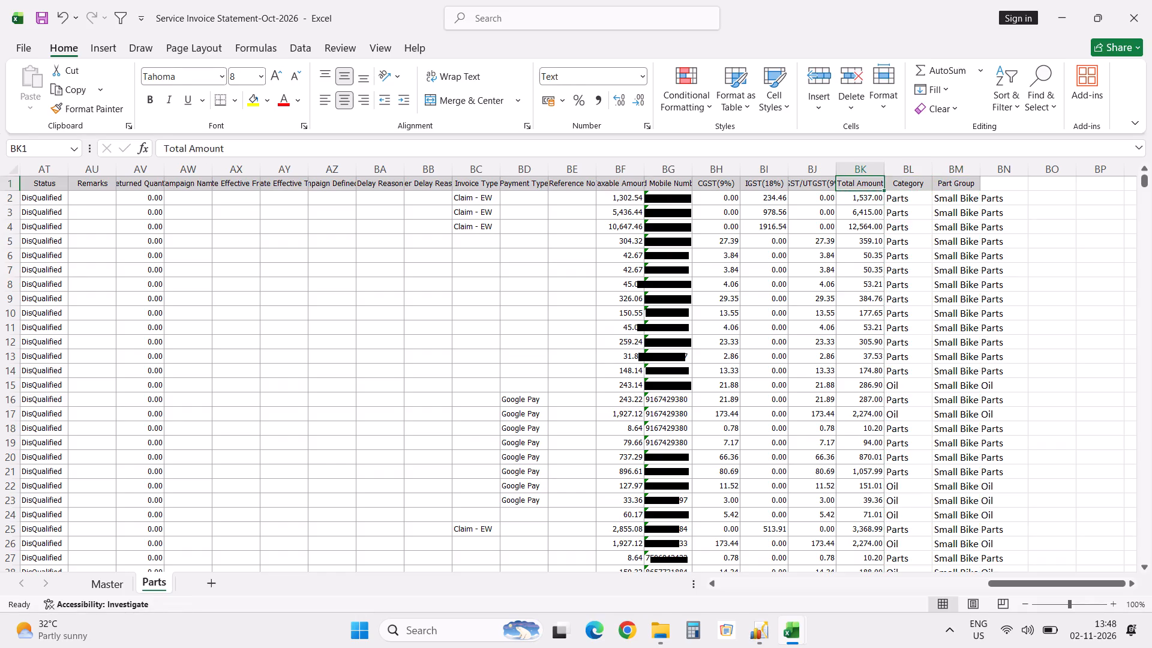
key("Left")
key("Down")
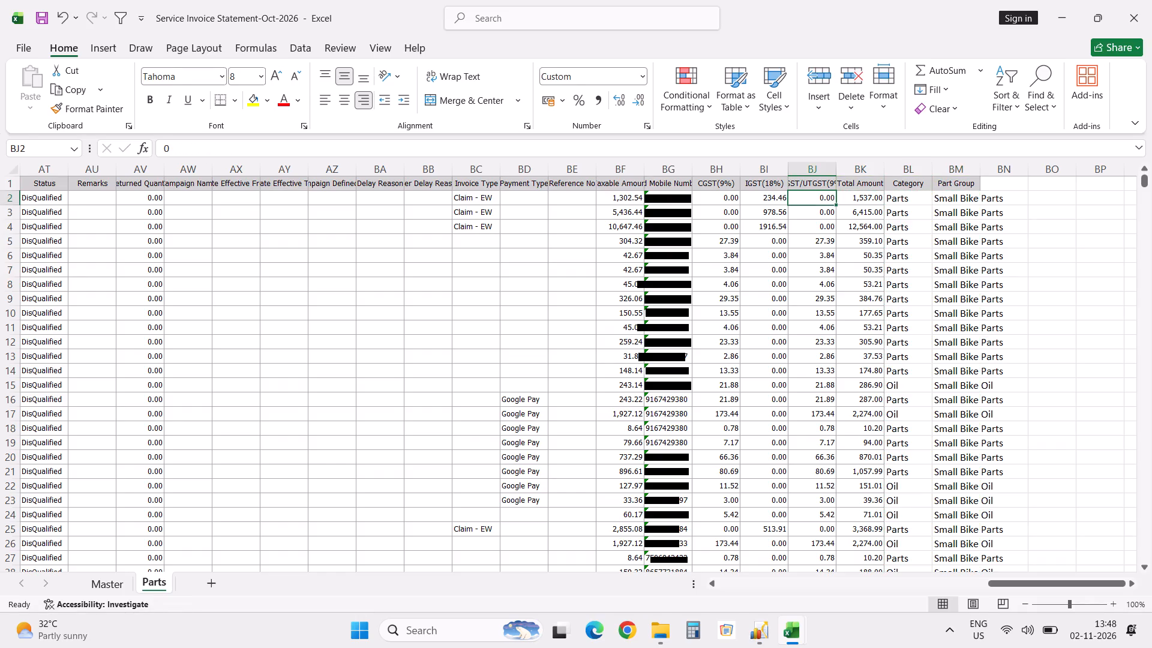
left_click(280, 344)
left_click(52, 199)
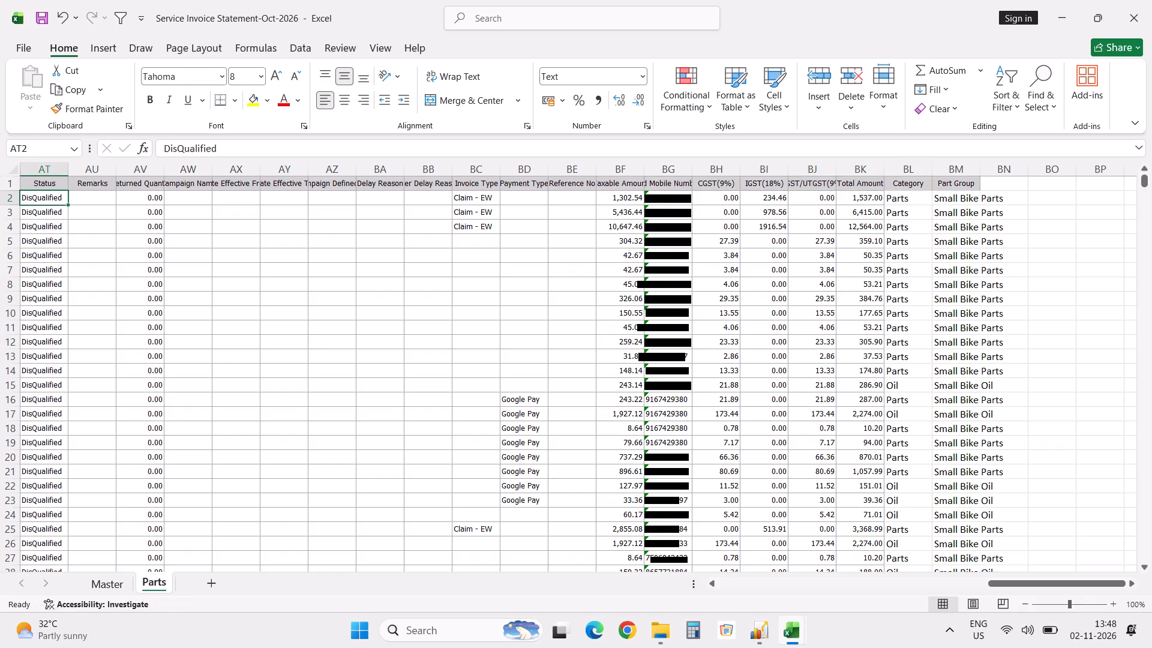
left_click(106, 113)
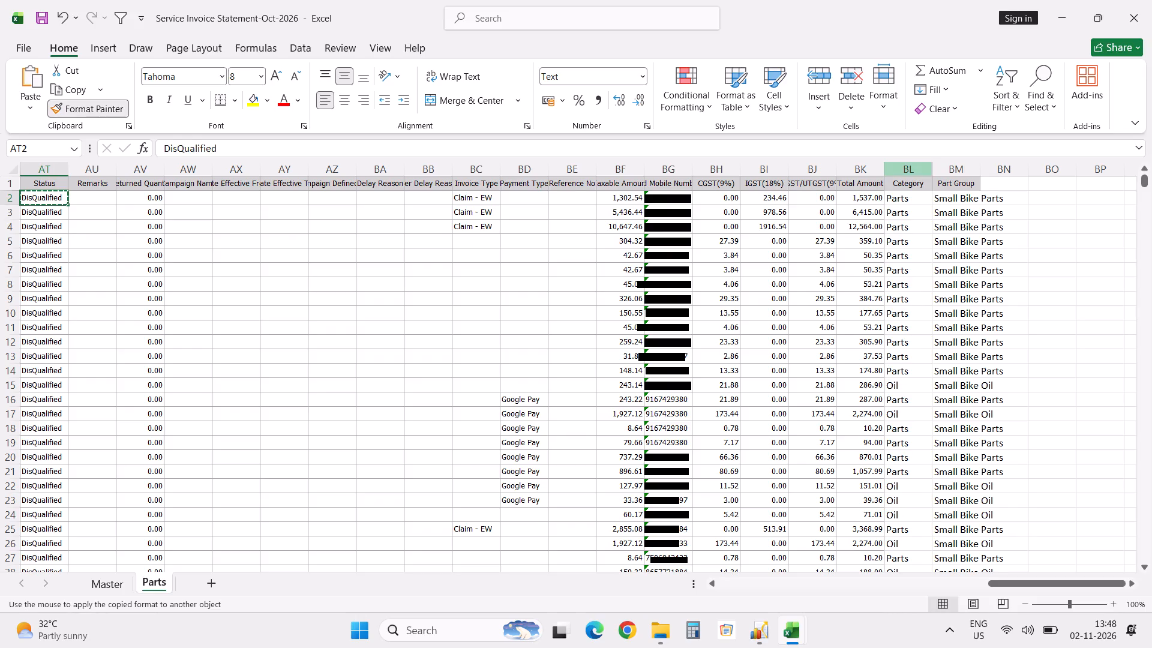
left_click_drag(901, 169, 948, 169)
left_click(1088, 297)
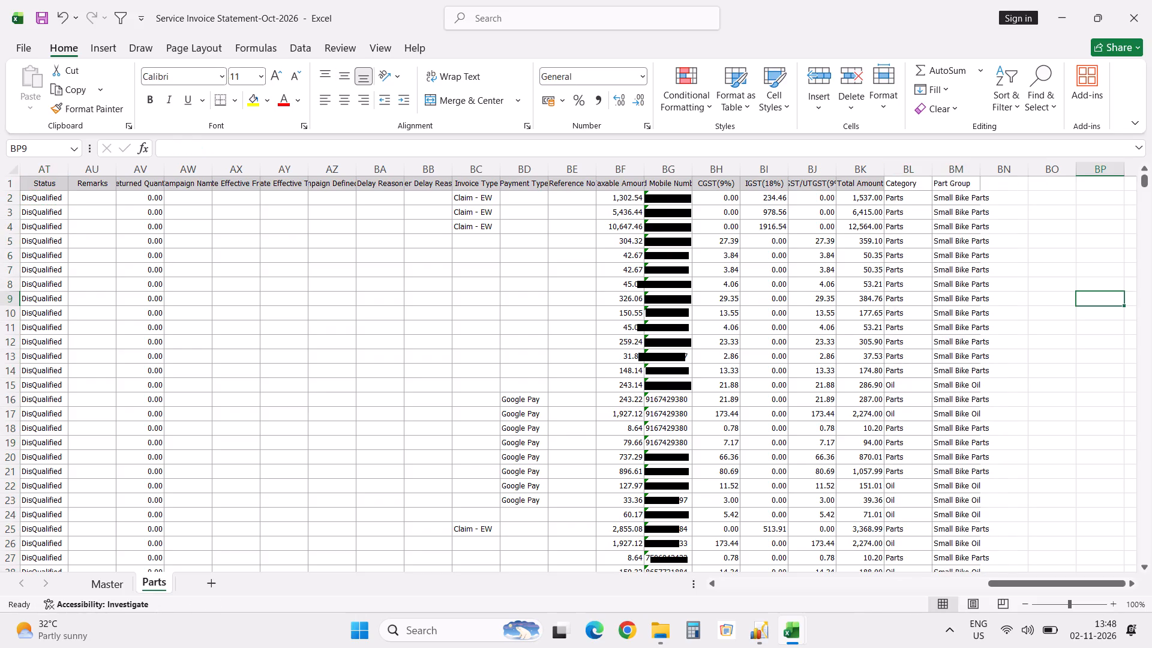
Copy the header formatting of Total Amount cell BK1 onto the Category and Part Group headers.
left_click(857, 184)
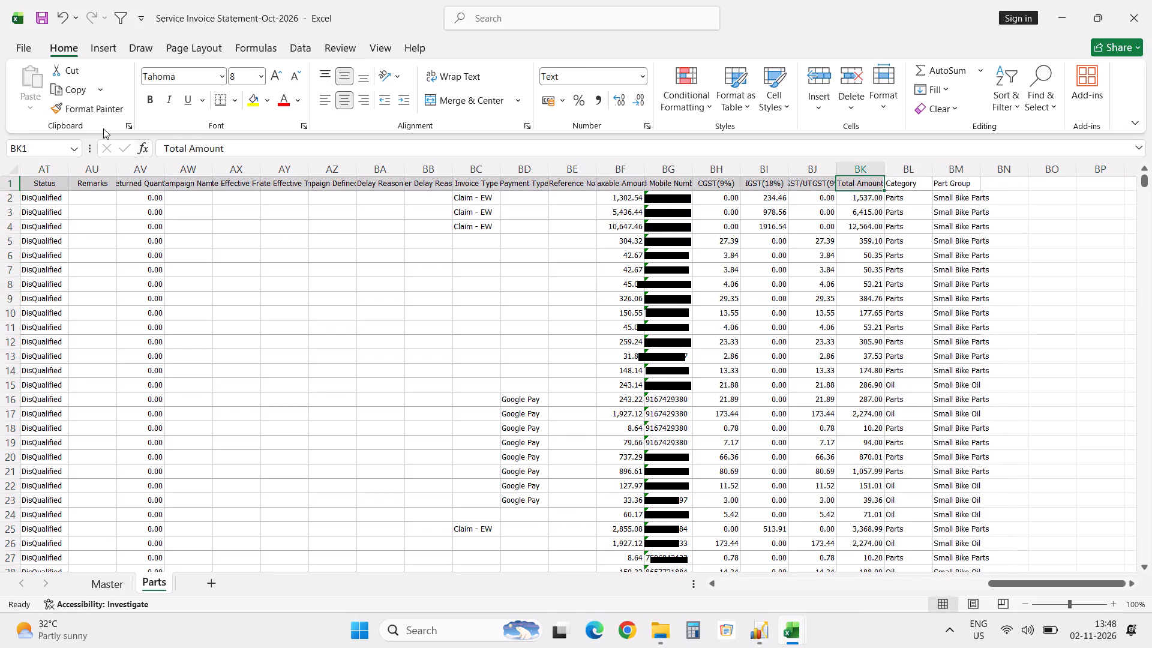
left_click(96, 111)
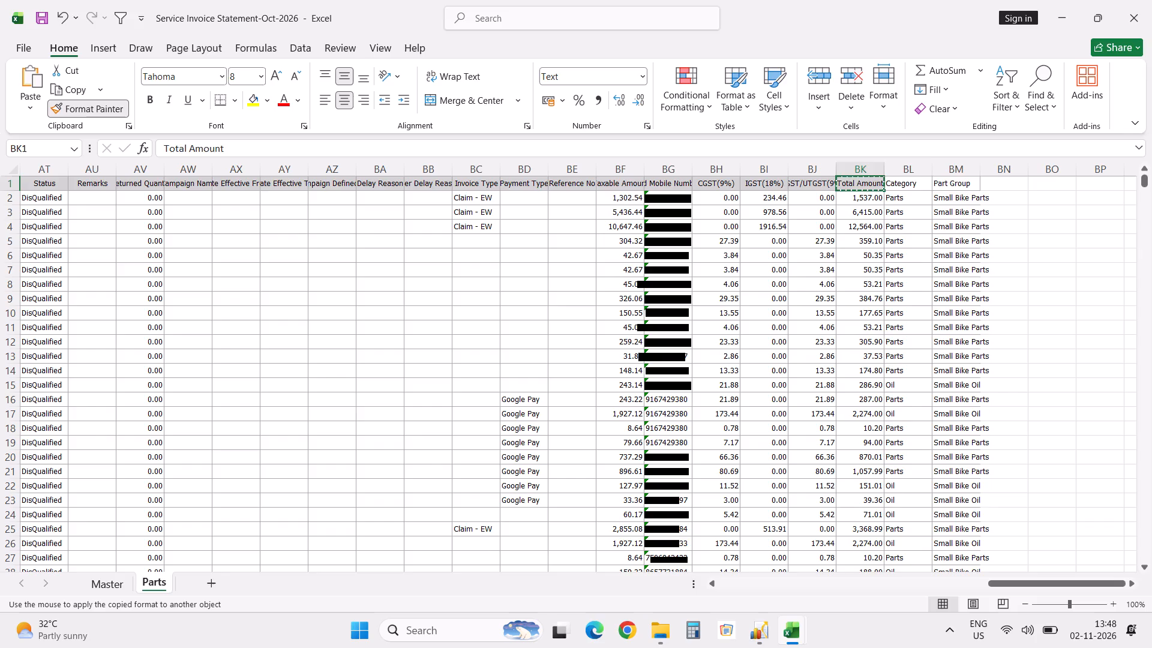
left_click_drag(912, 185, 939, 186)
left_click(920, 278)
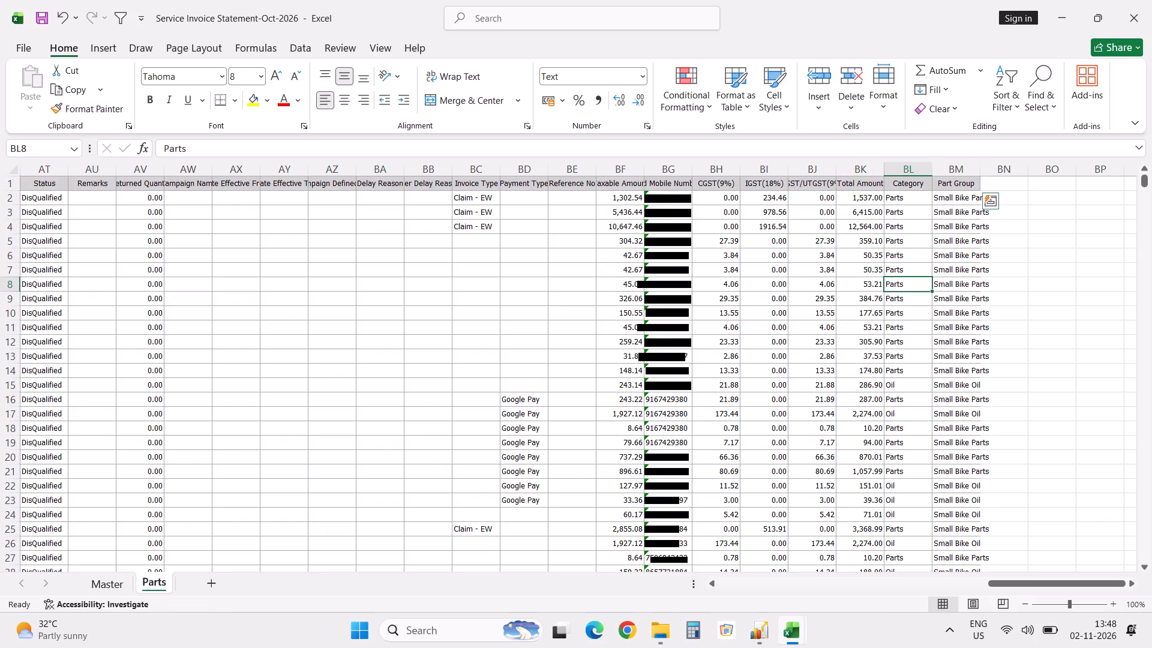
Save the Service Invoice Statement-Oct-2026 workbook.
key("ctrl+s")
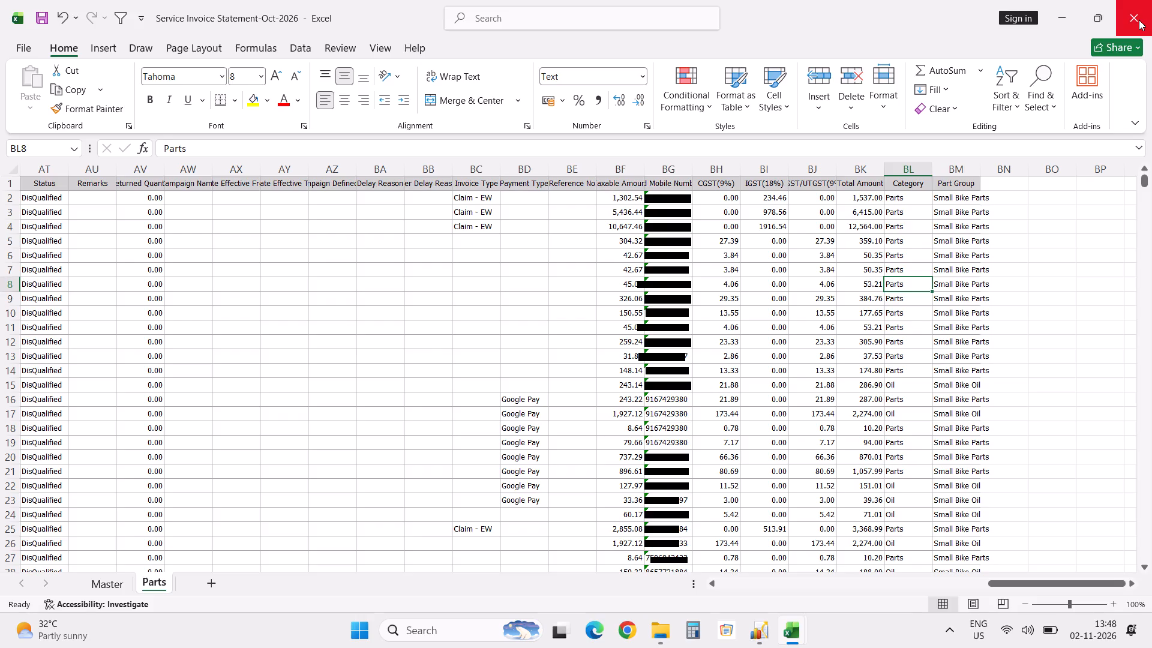
Switch to Excellon and close the Service Invoice Statement report.
left_click(764, 638)
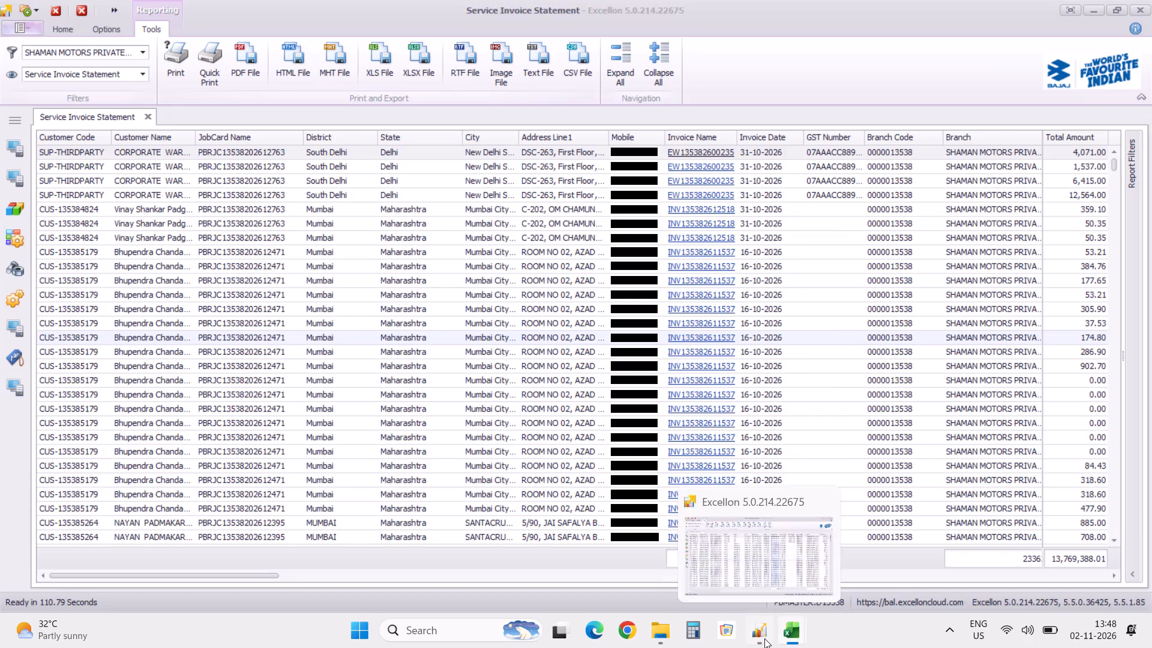
left_click(149, 118)
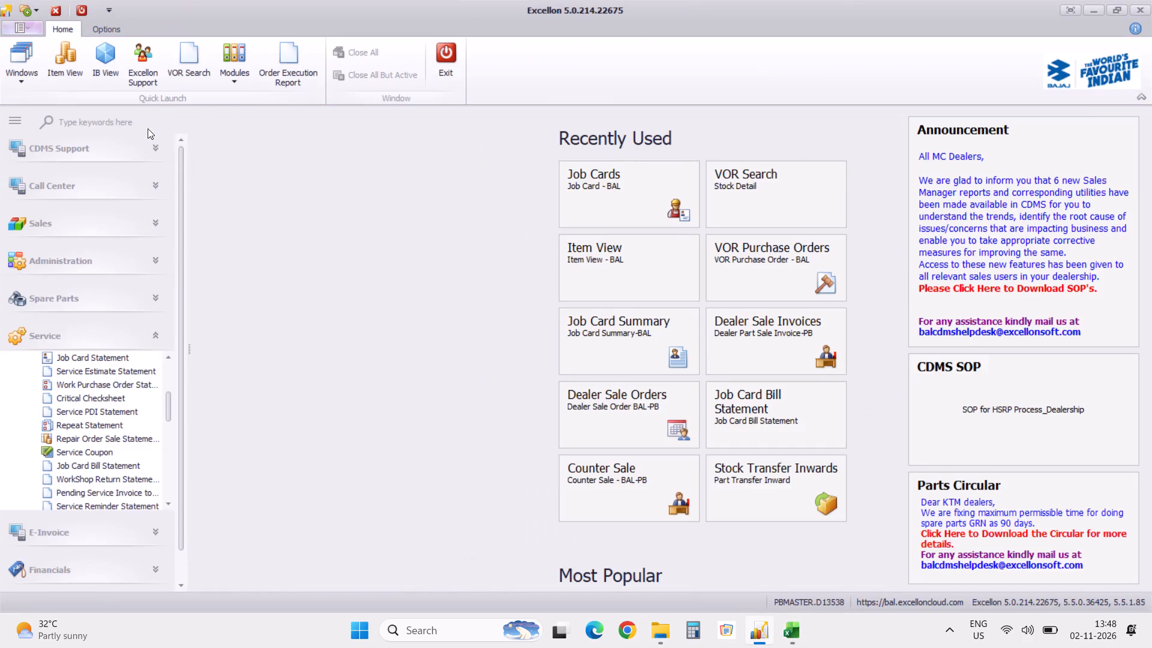
Open the Sale Statement report from the Spare Parts sales statement reports.
left_click(154, 337)
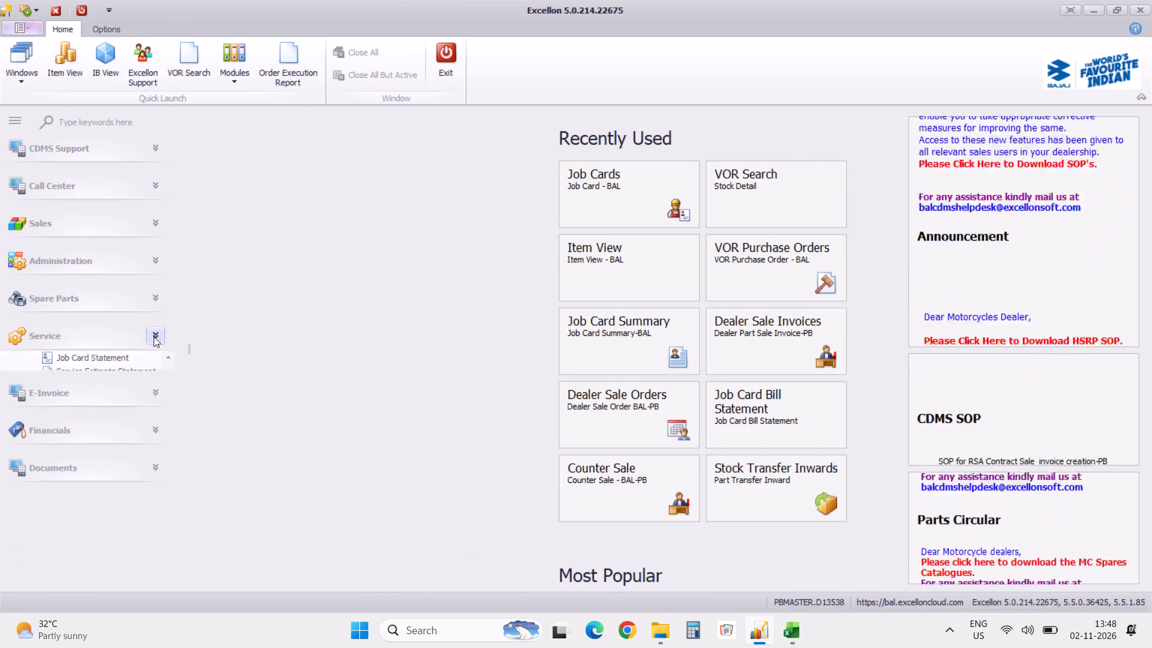
left_click(158, 296)
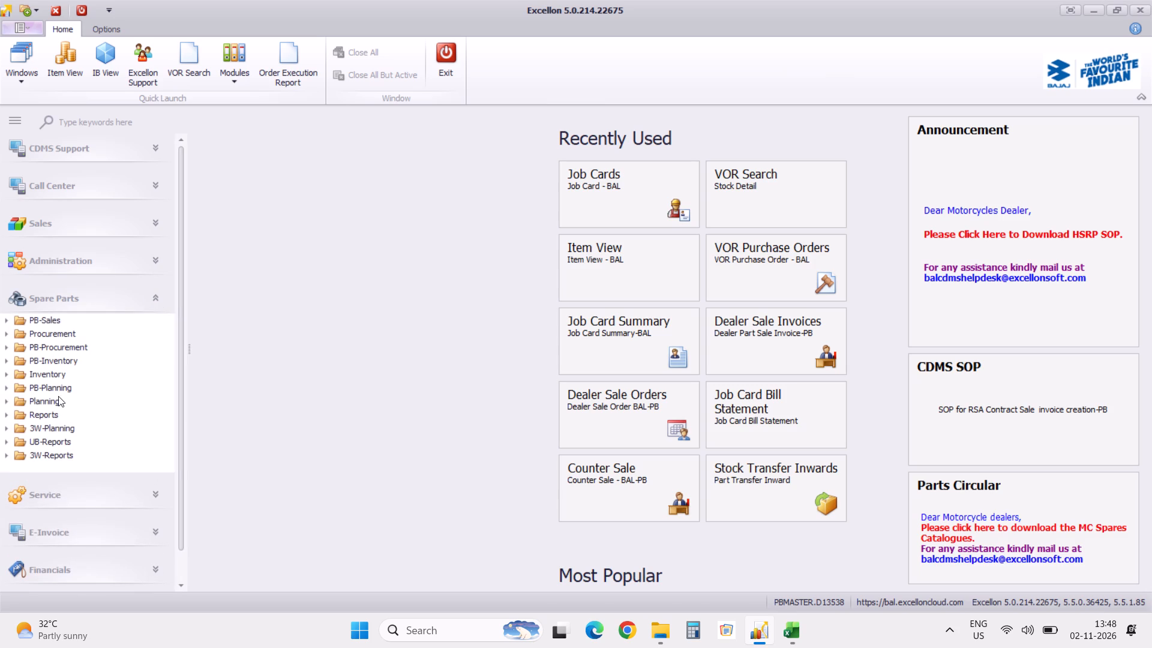
left_click(5, 414)
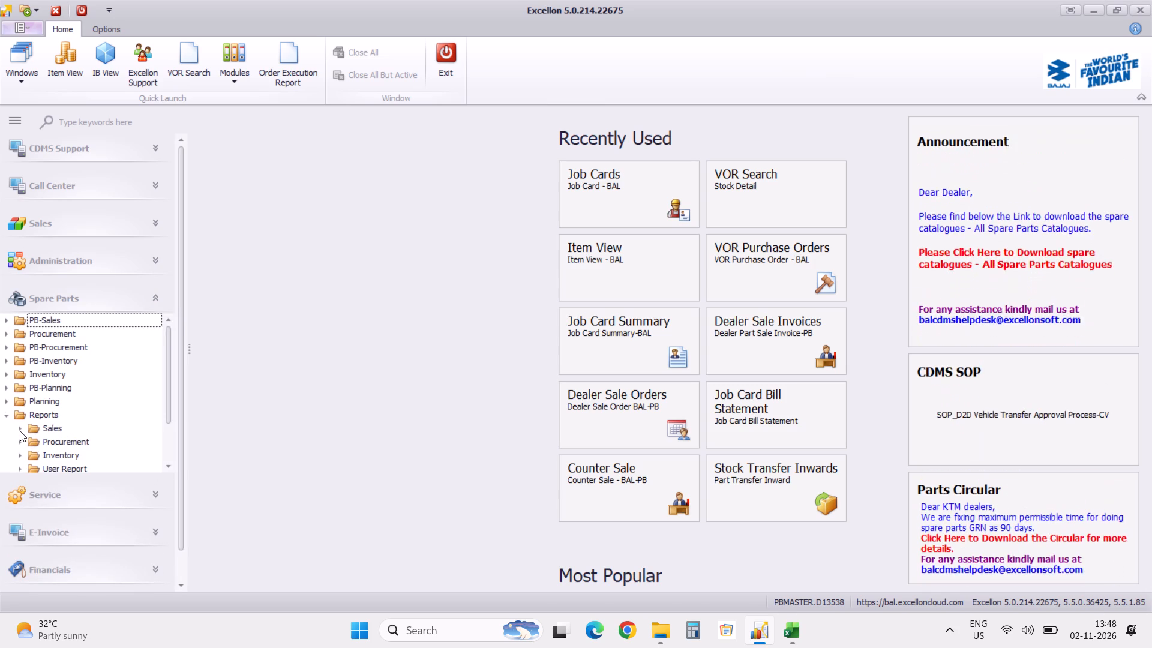
left_click(20, 429)
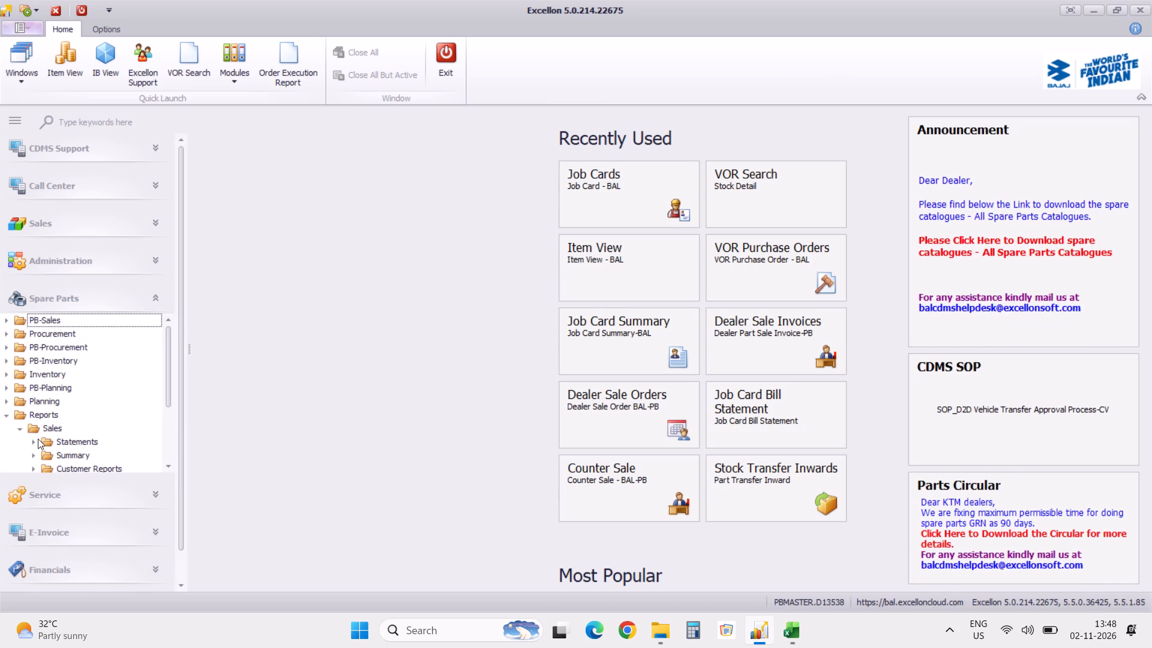
left_click(34, 442)
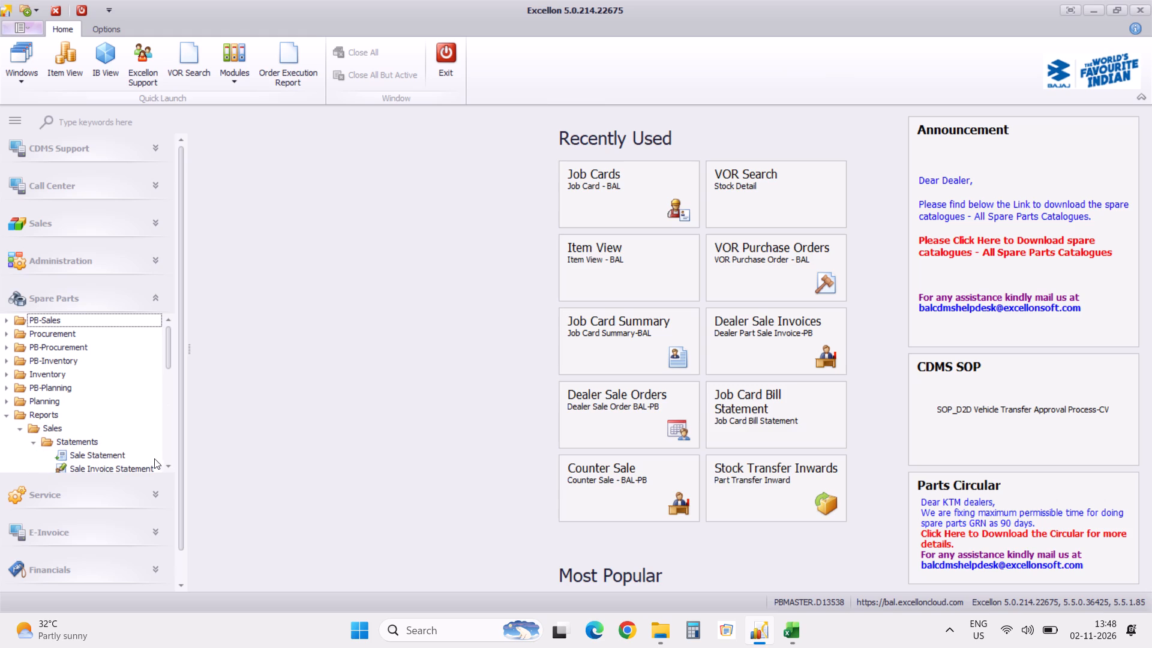
triple_click(170, 465)
left_click(170, 465)
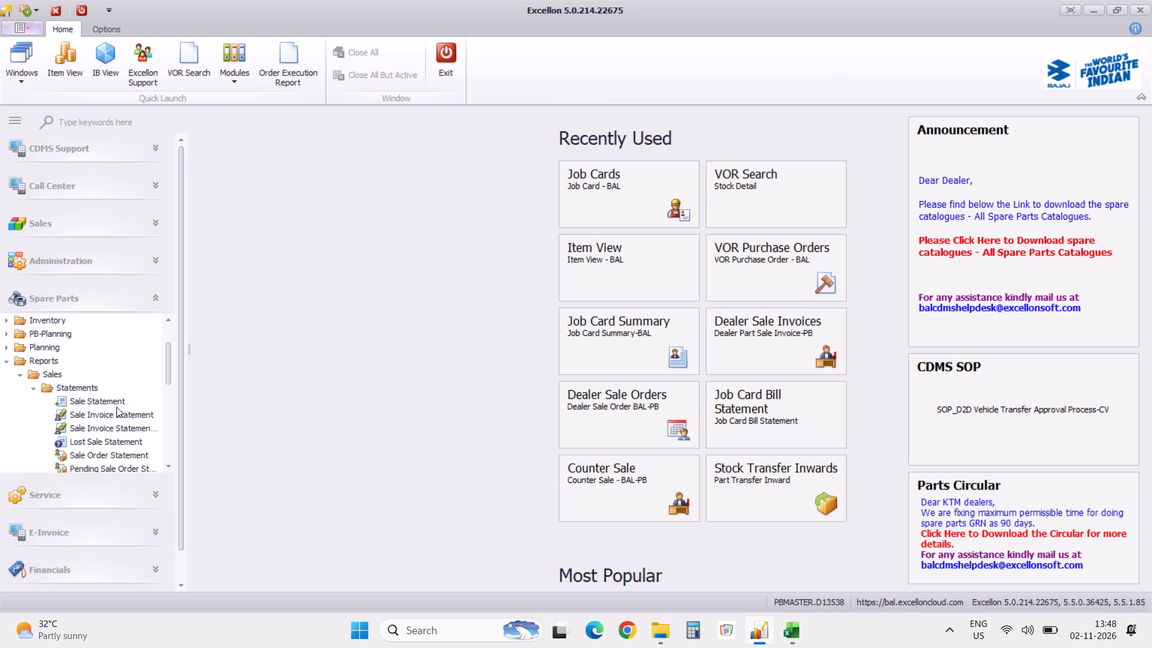
left_click(114, 403)
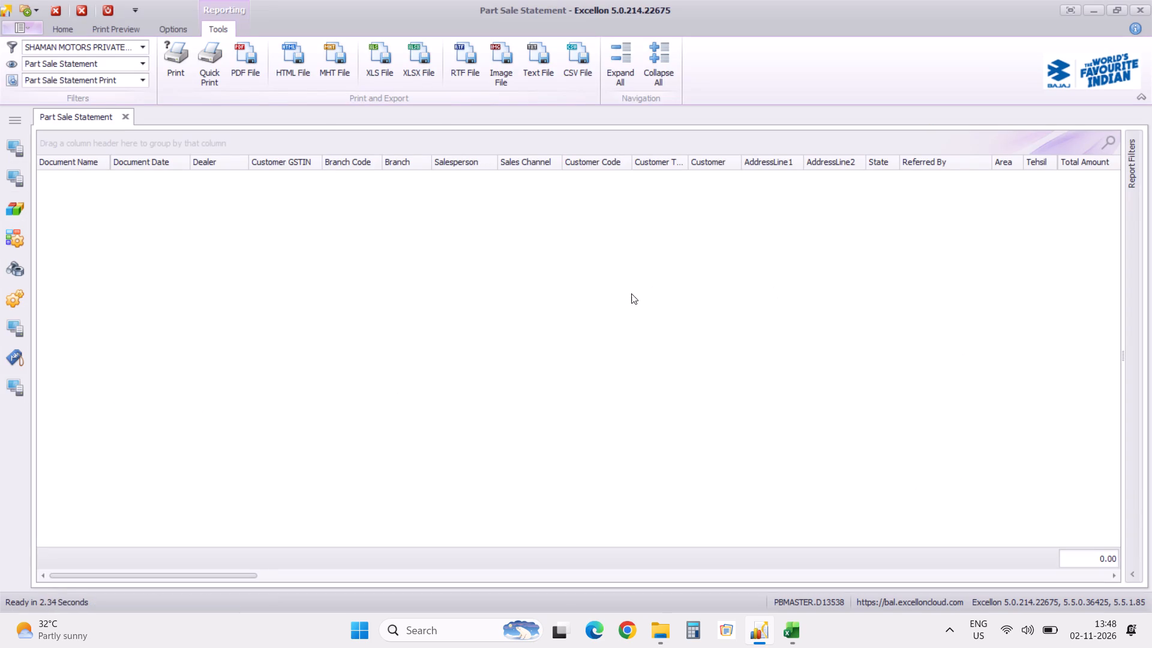
Set the Part Sale Statement's date range to Previous Month and load the report.
left_click(1136, 574)
left_click(1129, 416)
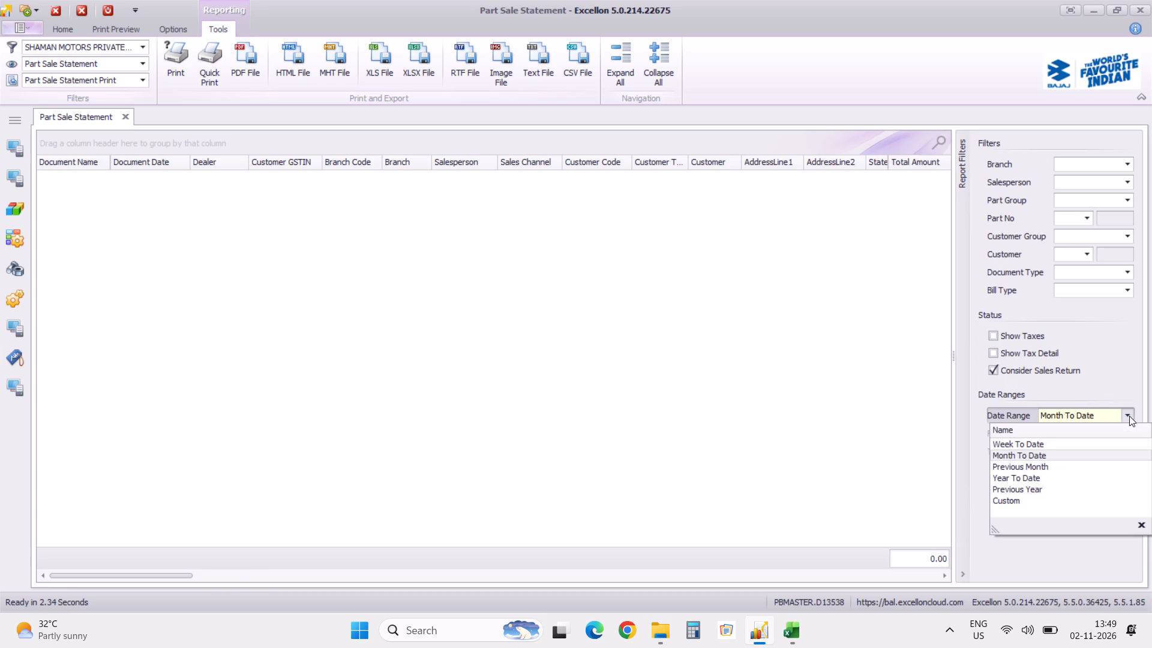
left_click(1052, 463)
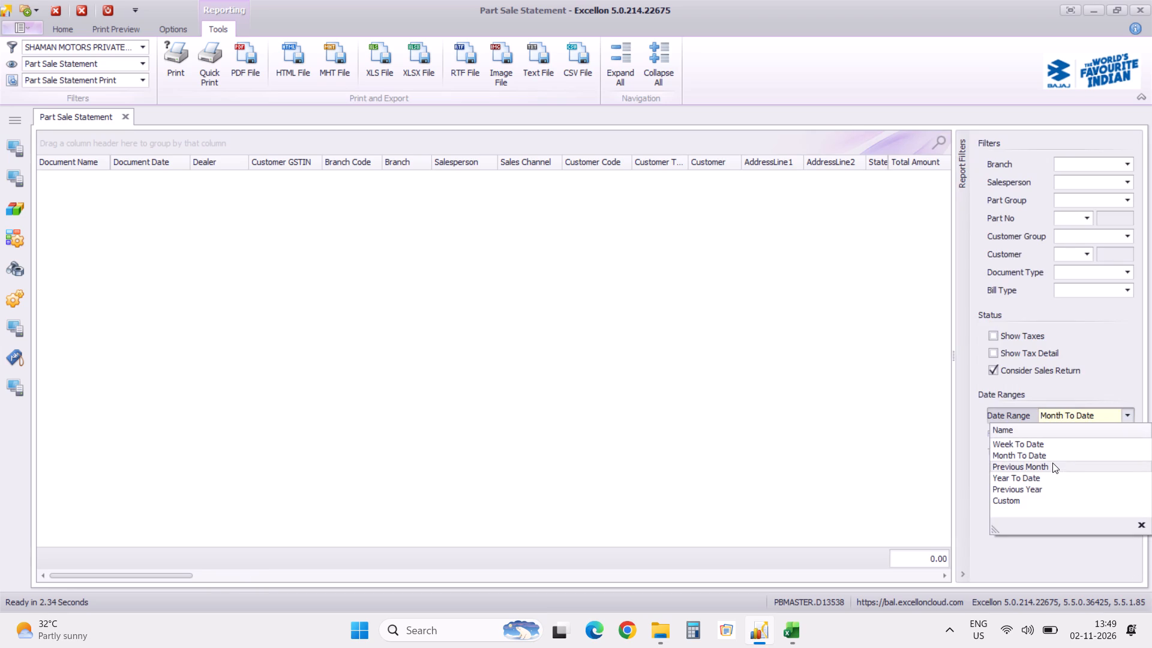
left_click(1073, 475)
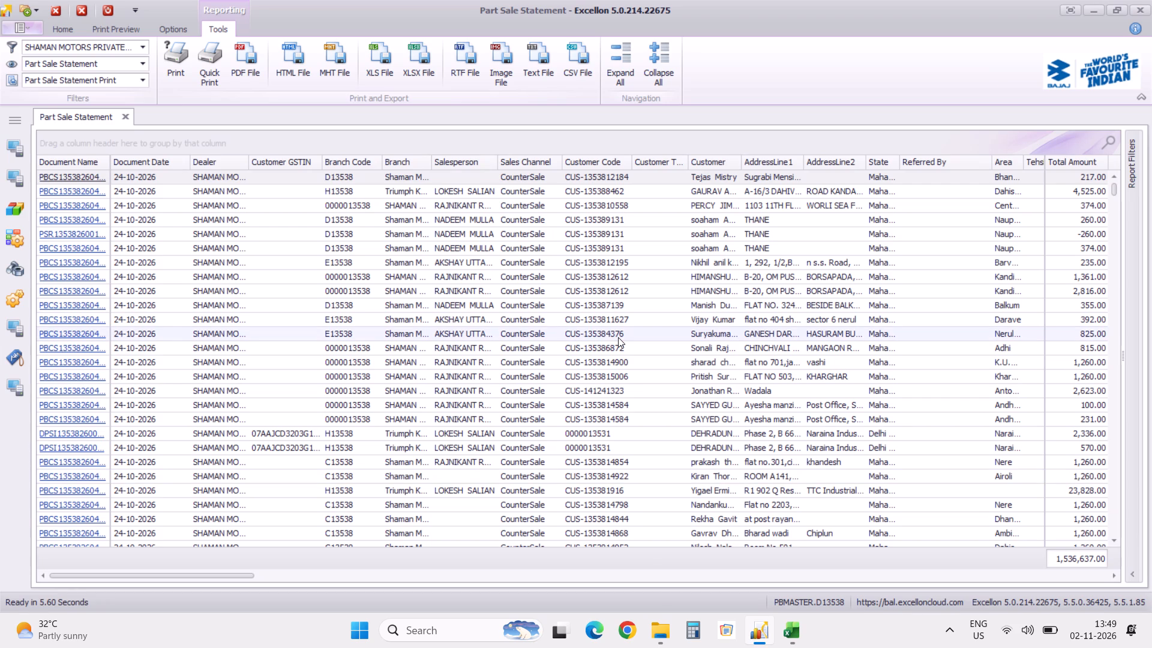
Examine the loaded part sale rows and their columns across to Net Amount and Remarks.
scroll(618, 337, "down", 1, "ctrl")
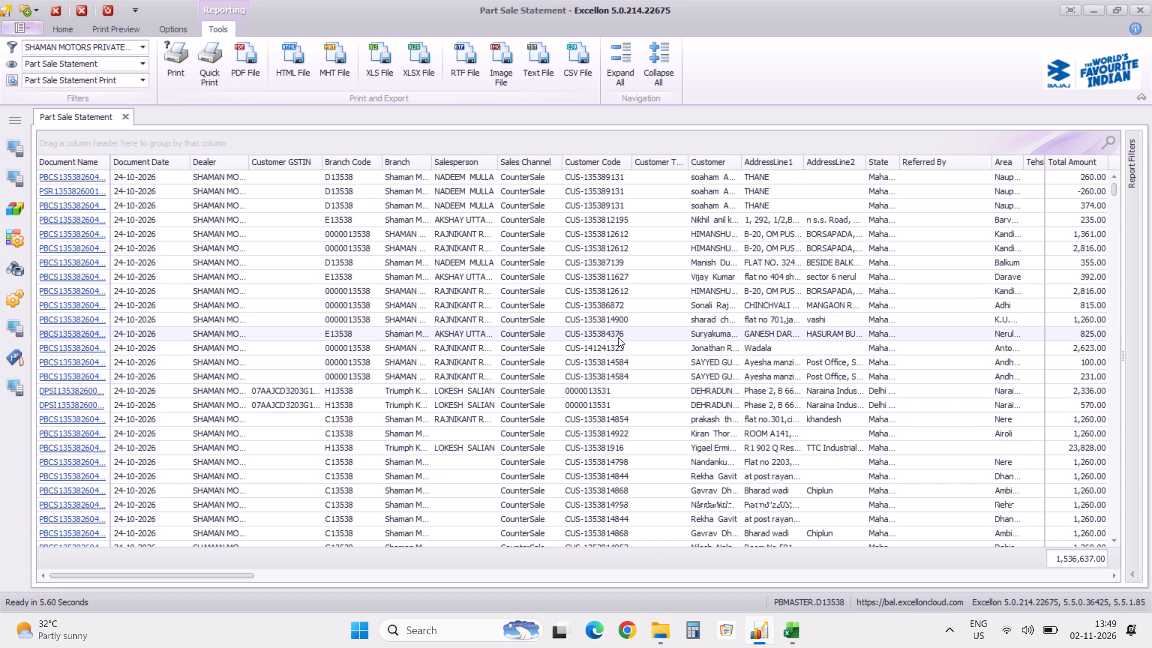
scroll(618, 337, "left", 15)
scroll(618, 337, "right", 15)
scroll(618, 337, "down", 1, "ctrl")
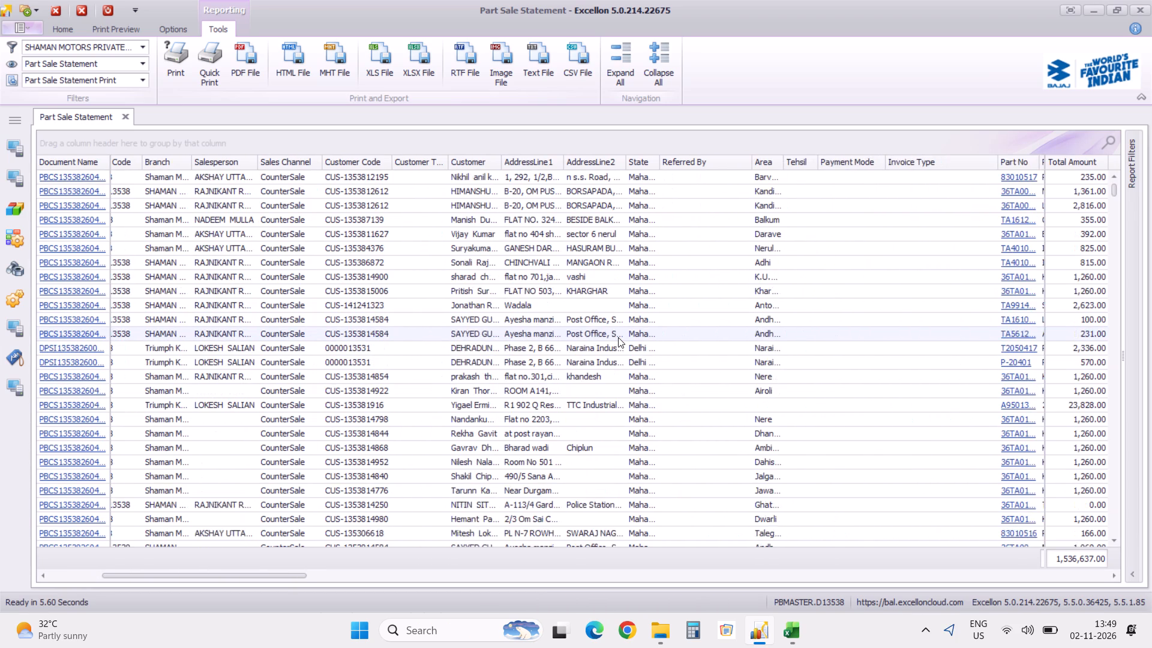
scroll(551, 331, "right", 16)
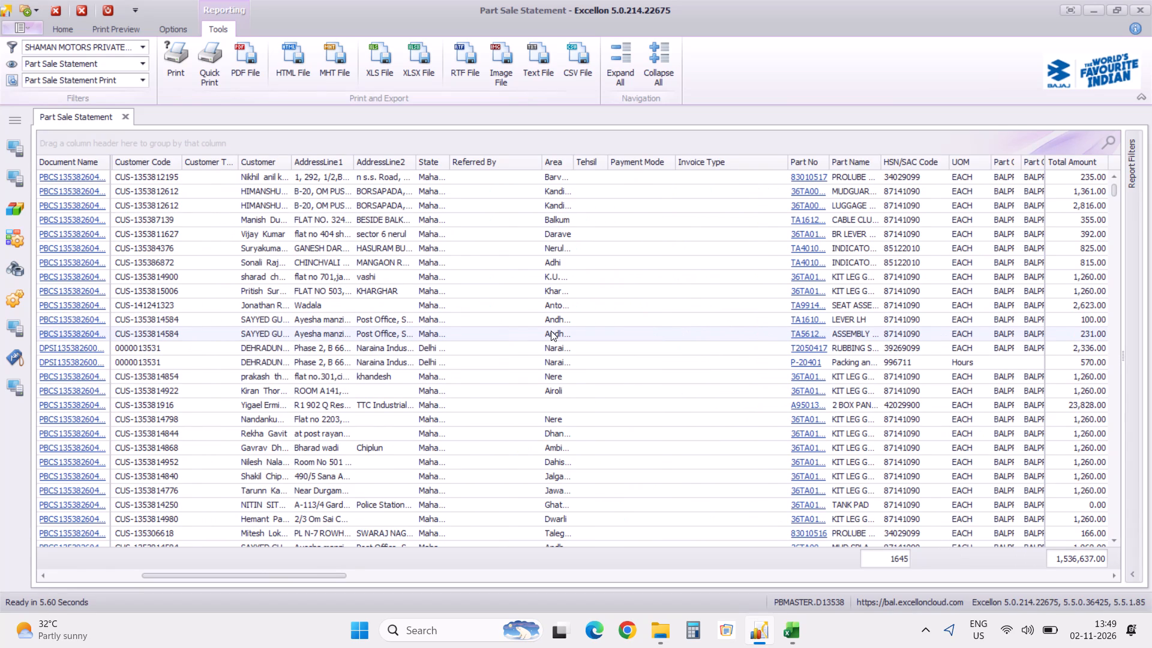
scroll(551, 331, "right", 10)
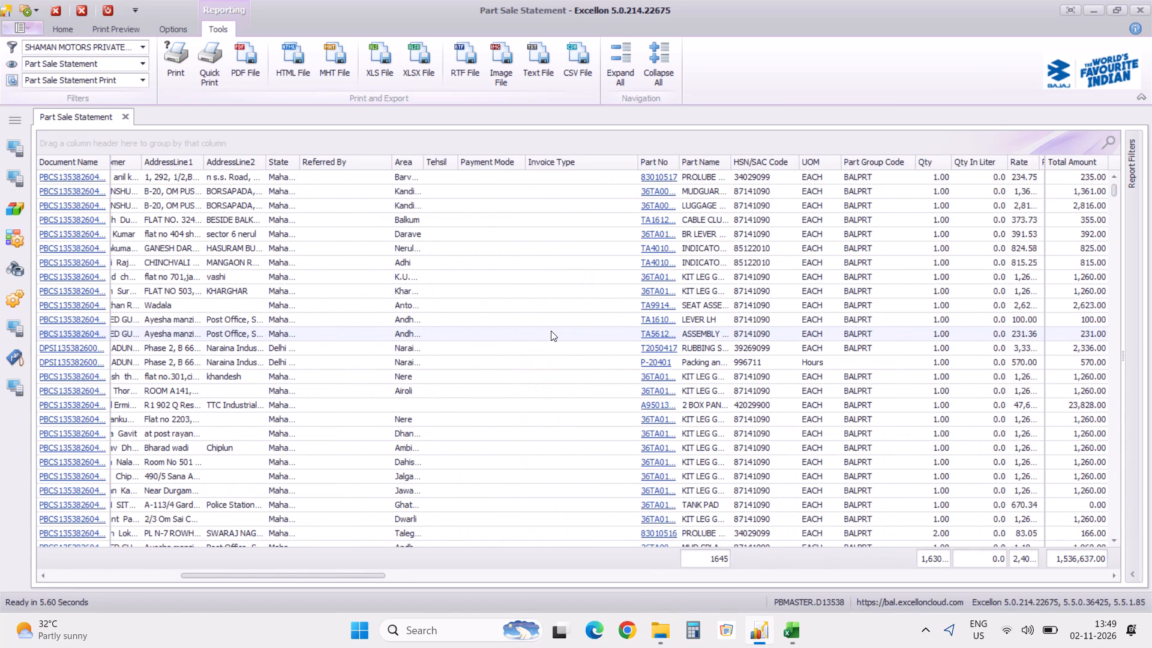
scroll(551, 331, "right", 14)
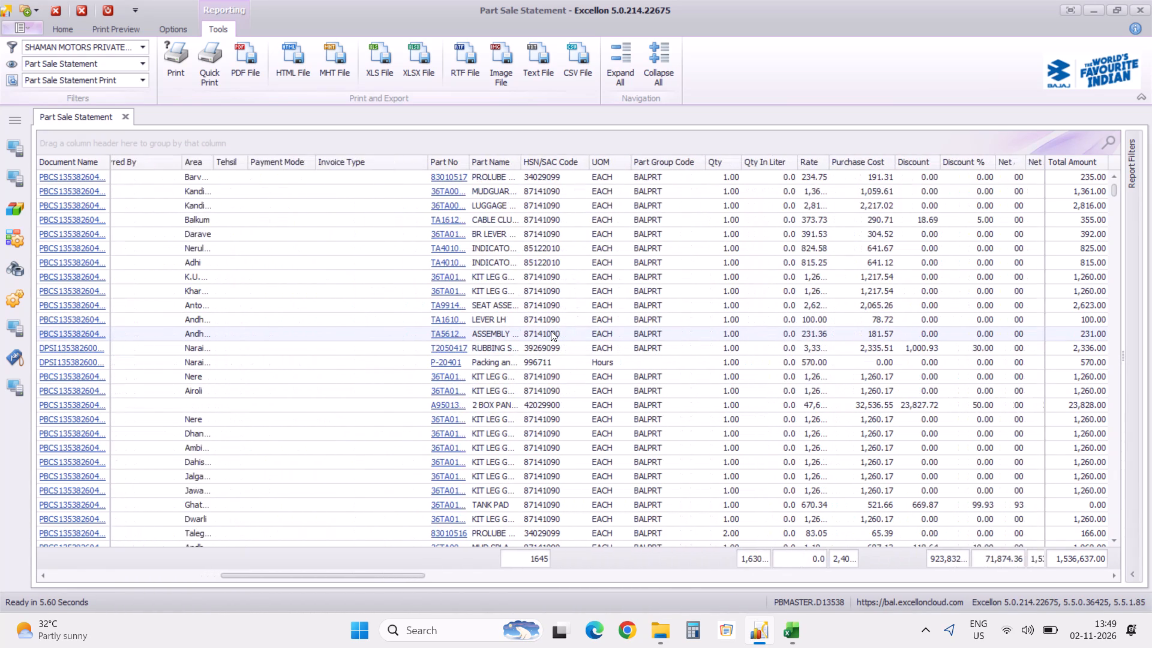
scroll(551, 331, "right", 6)
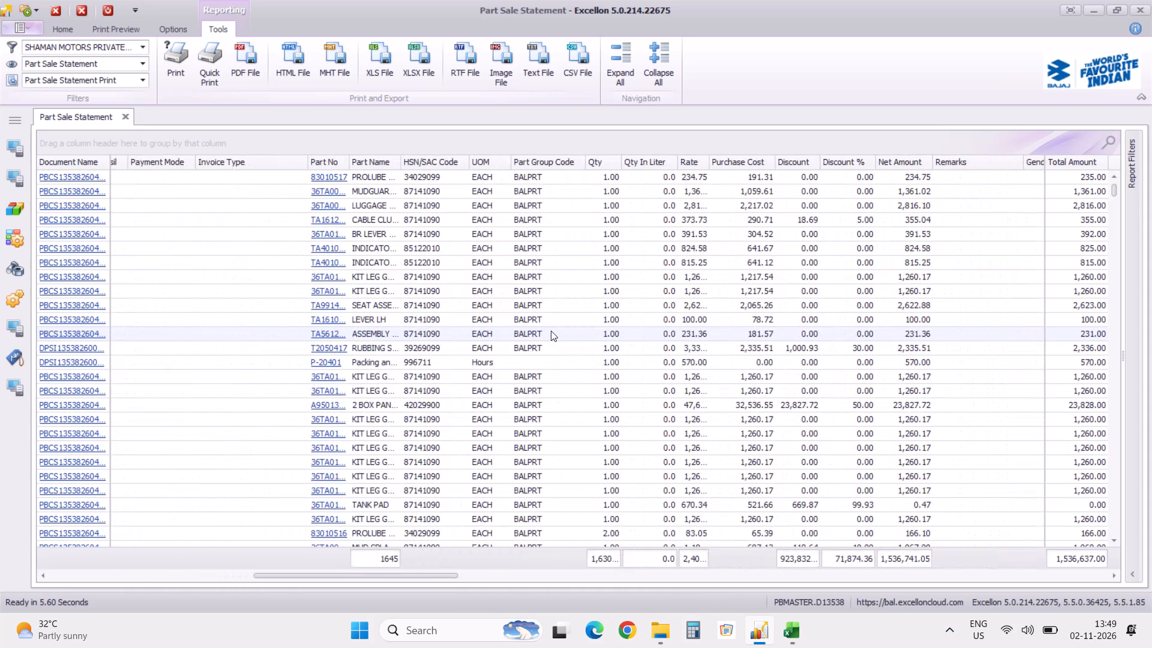
Export the report to XLSX without hyperlinks as Part Sale Statement-Oct-2026 in Apurva Sir Reports and open the exported file.
left_click(422, 67)
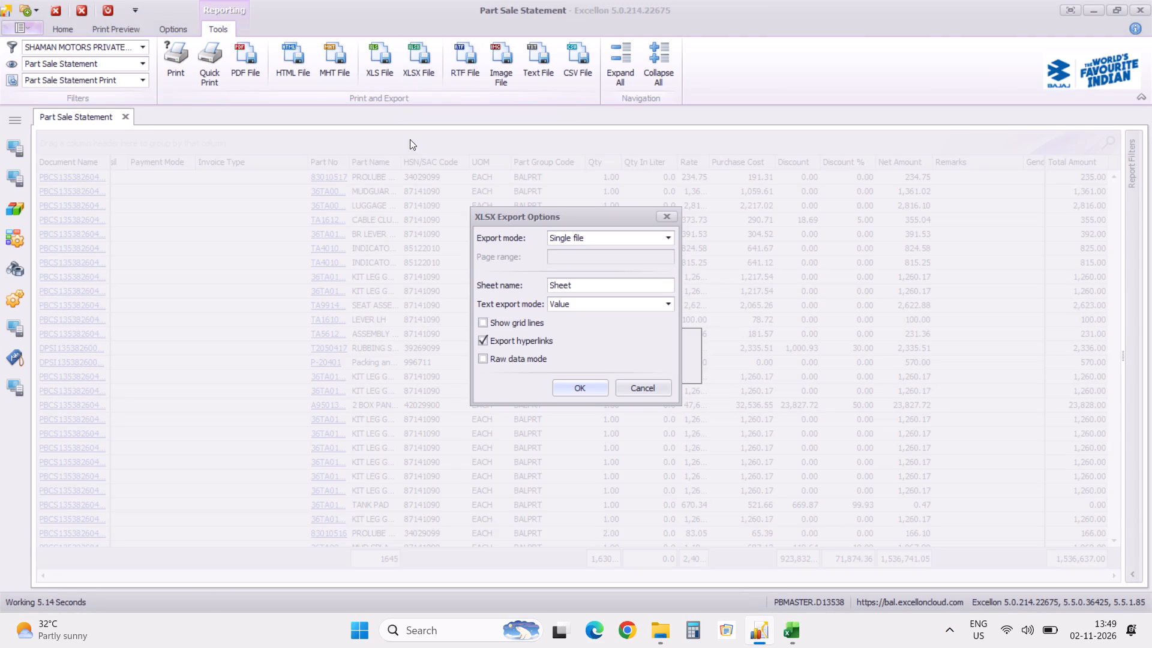
left_click(486, 340)
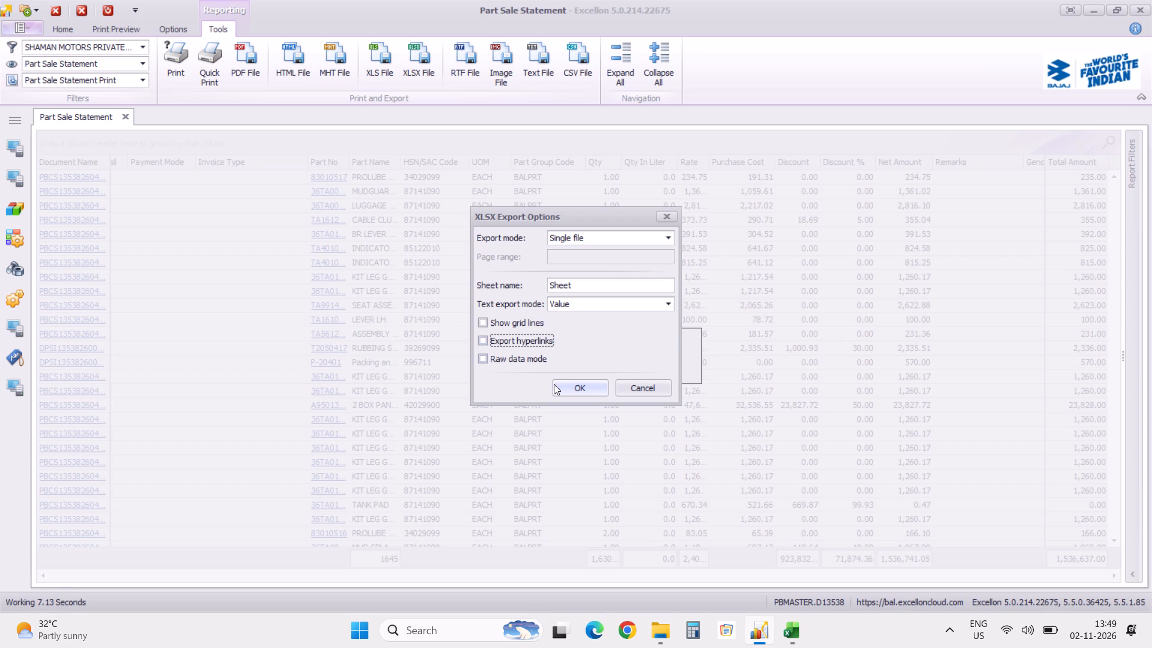
left_click(566, 383)
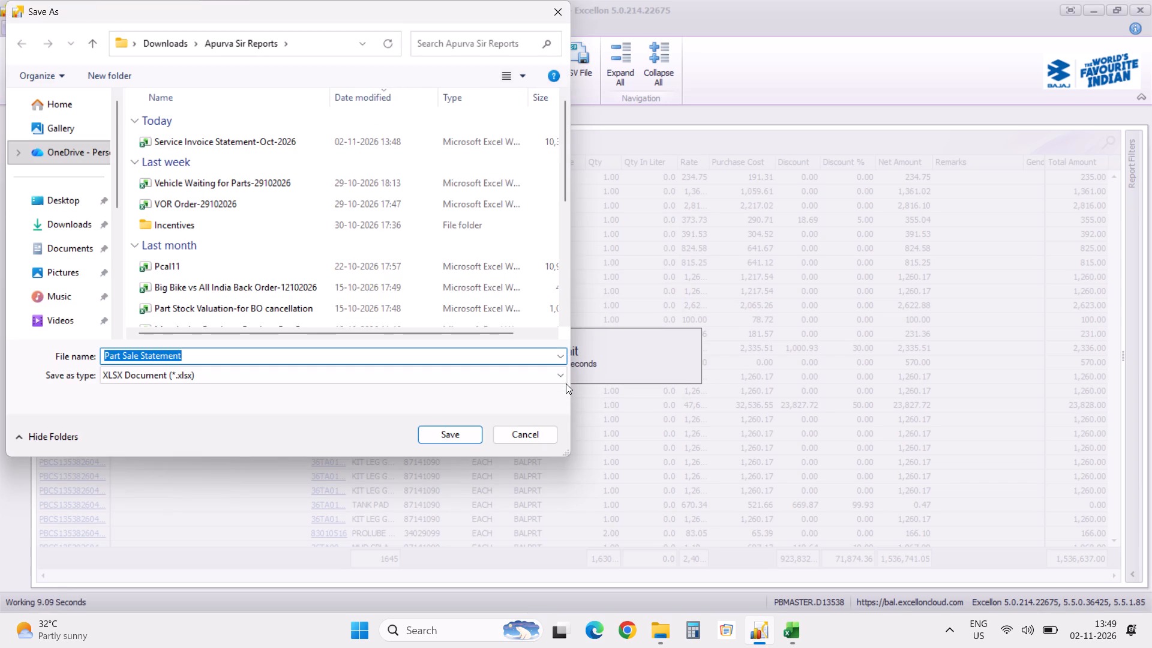
left_click(315, 357)
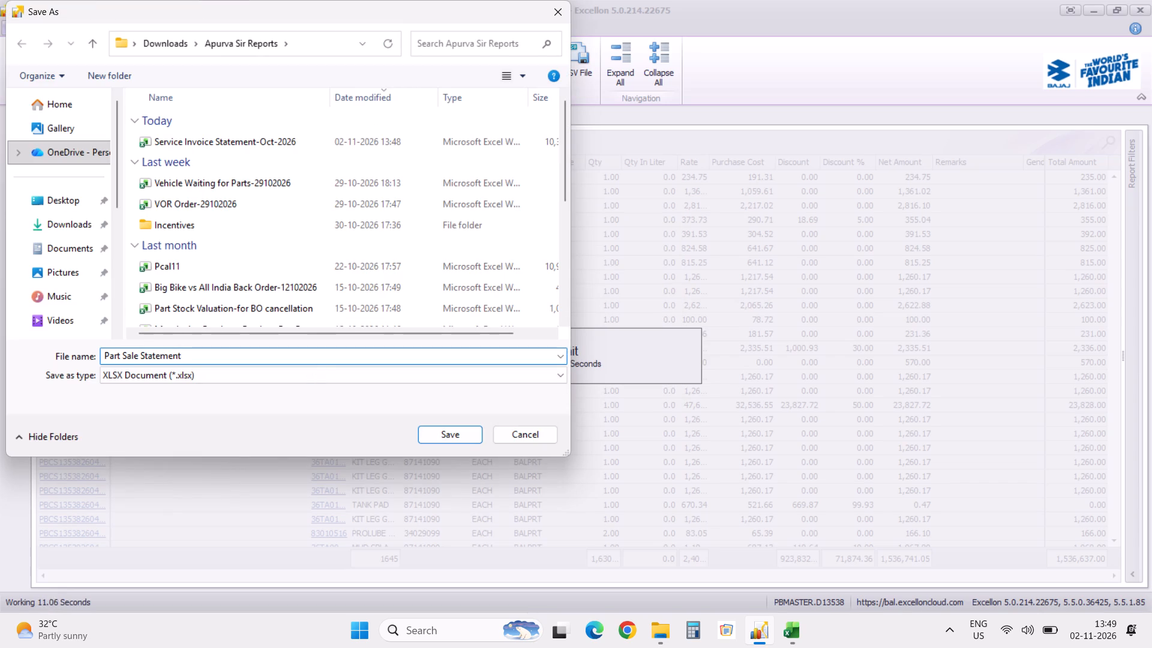
key("minus")
type("Oct")
type("-2026")
key("Return")
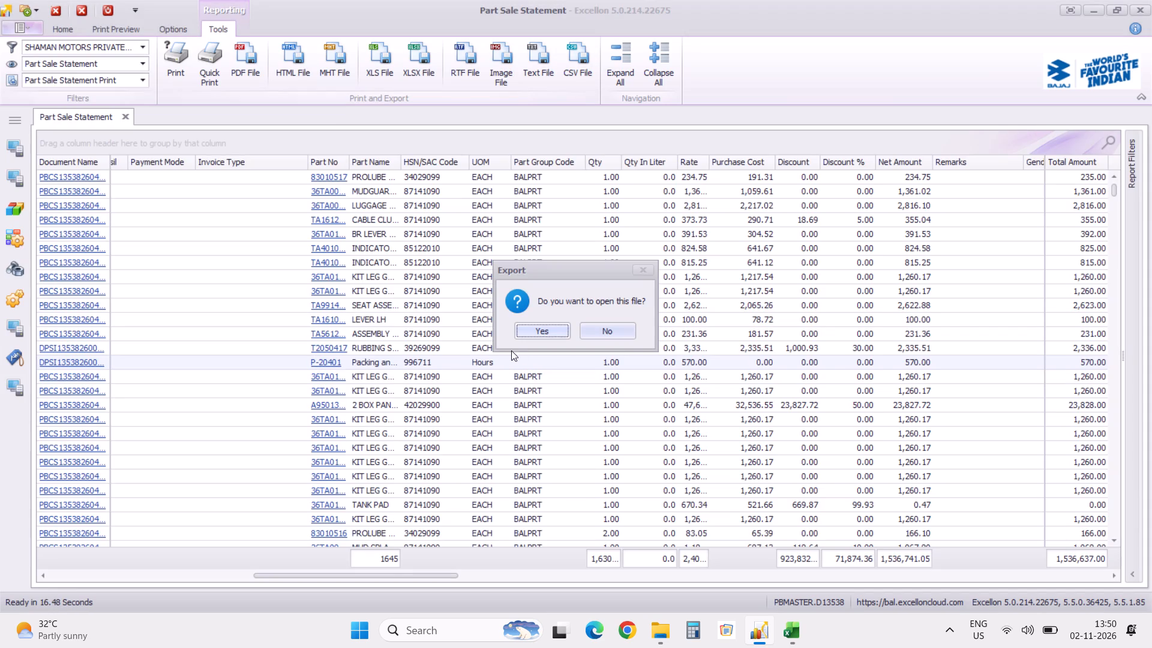
left_click(535, 332)
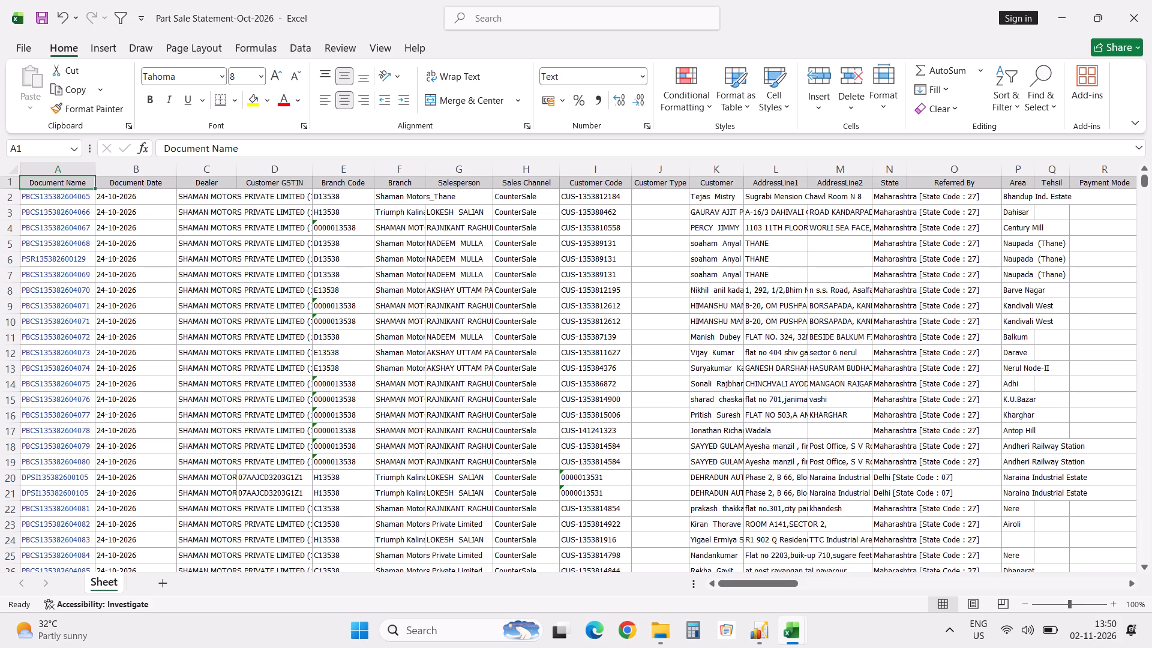
Add filters to the header row and check which dates the Document Date column covers.
type("dff")
left_click(172, 185)
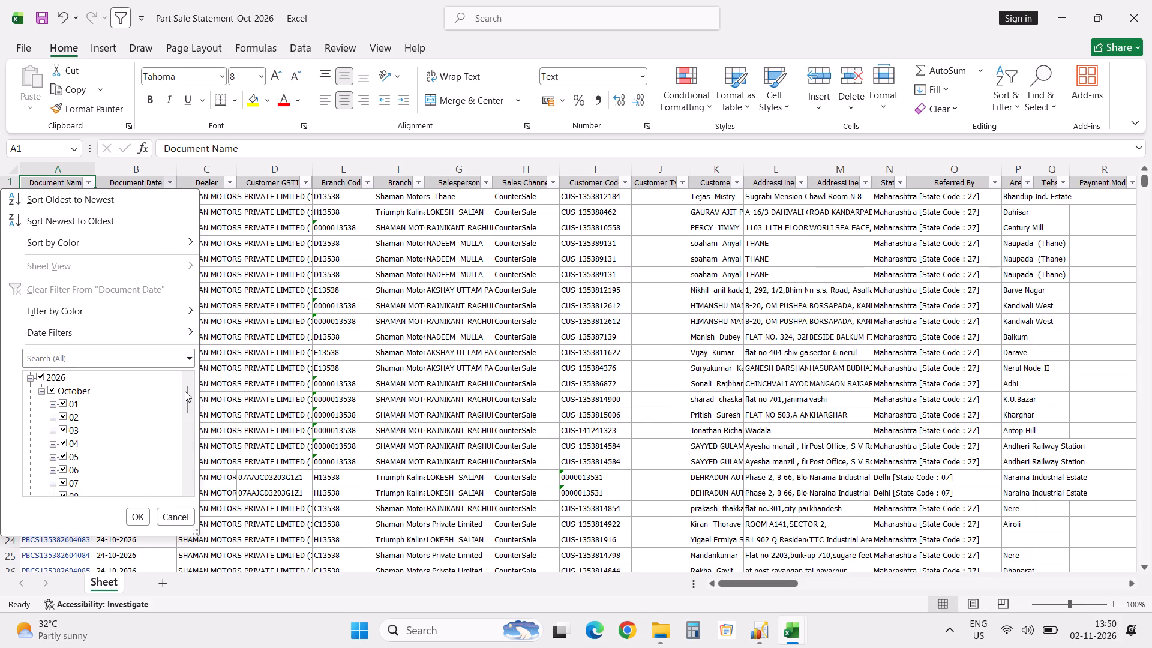
left_click_drag(185, 392, 194, 473)
key("Escape")
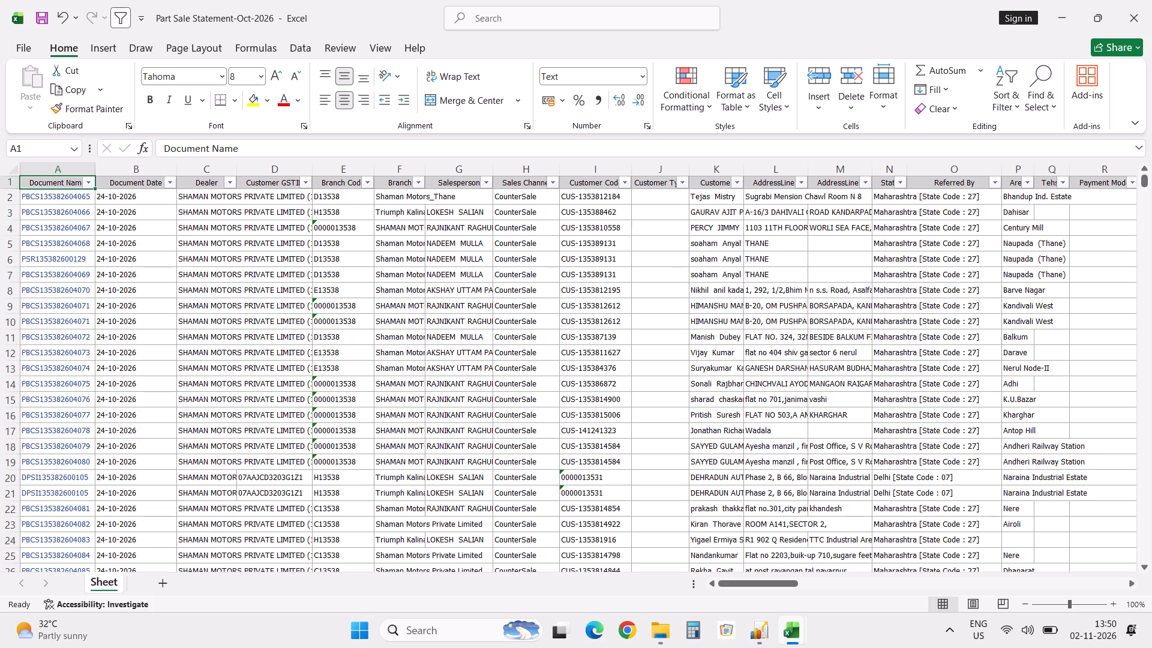
Examine the sale statement's columns from Salesperson across to Purchase Cost.
left_click(461, 316)
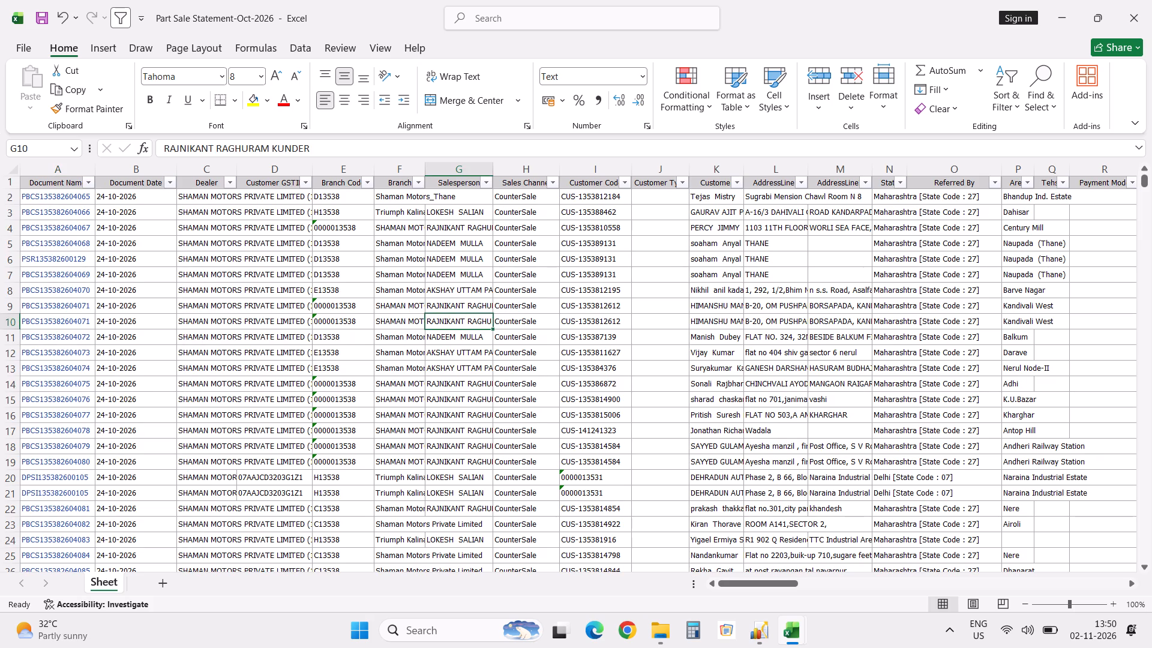
key("Right")
key("Right")
key("Right")
key("Right")
key("Right")
key("Right")
key("Right")
key("Right")
key("Right")
key("Right")
key("Right")
key("Right")
key("Right")
key("Right")
key("Right")
key("Right")
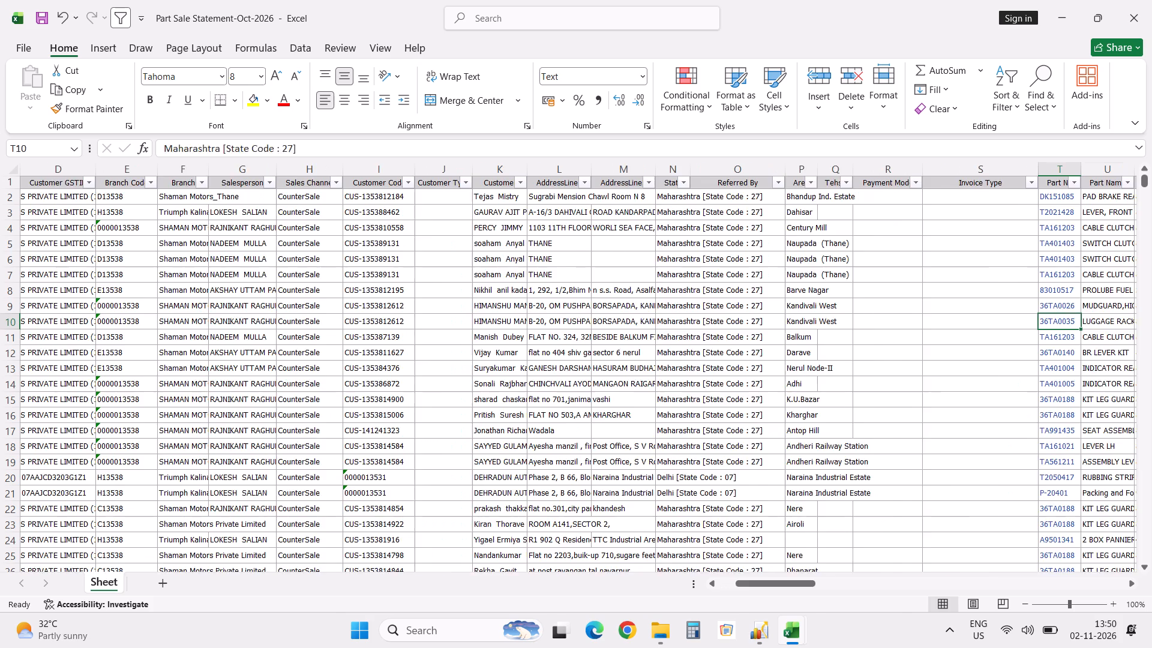
key("Right")
key("Right")
key("Right")
key("Right")
key("Right")
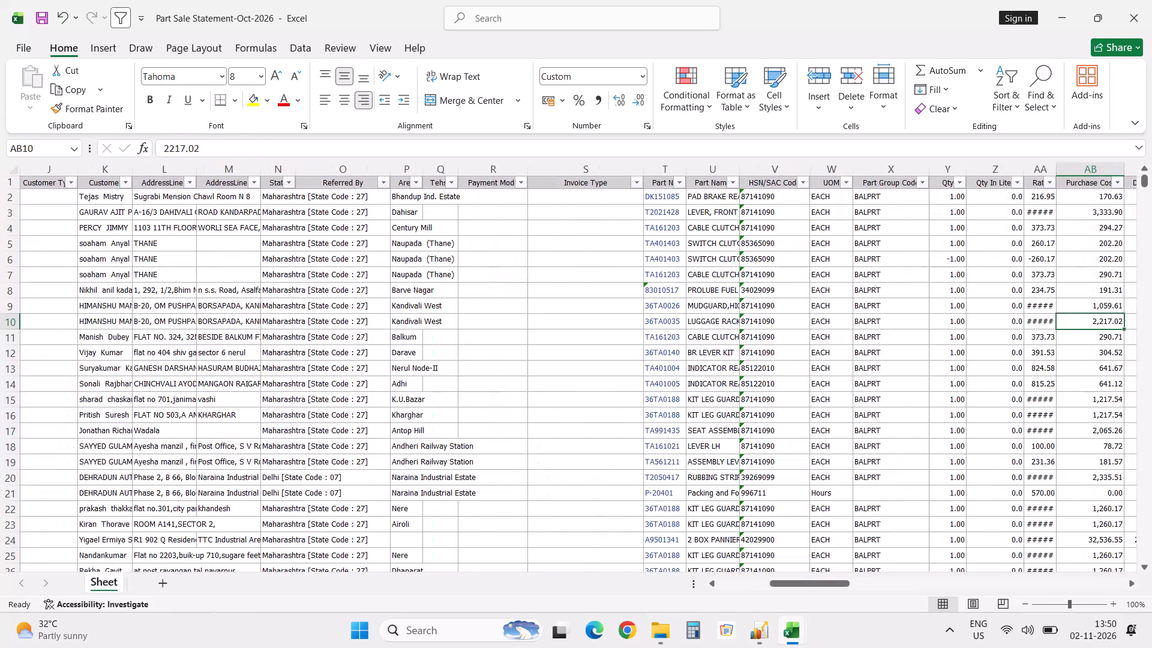
Look up the first row's part number, DK151085, in the Parts List Nov-2026 workbook and go to its basic price.
left_click(653, 199)
key("ctrl+c")
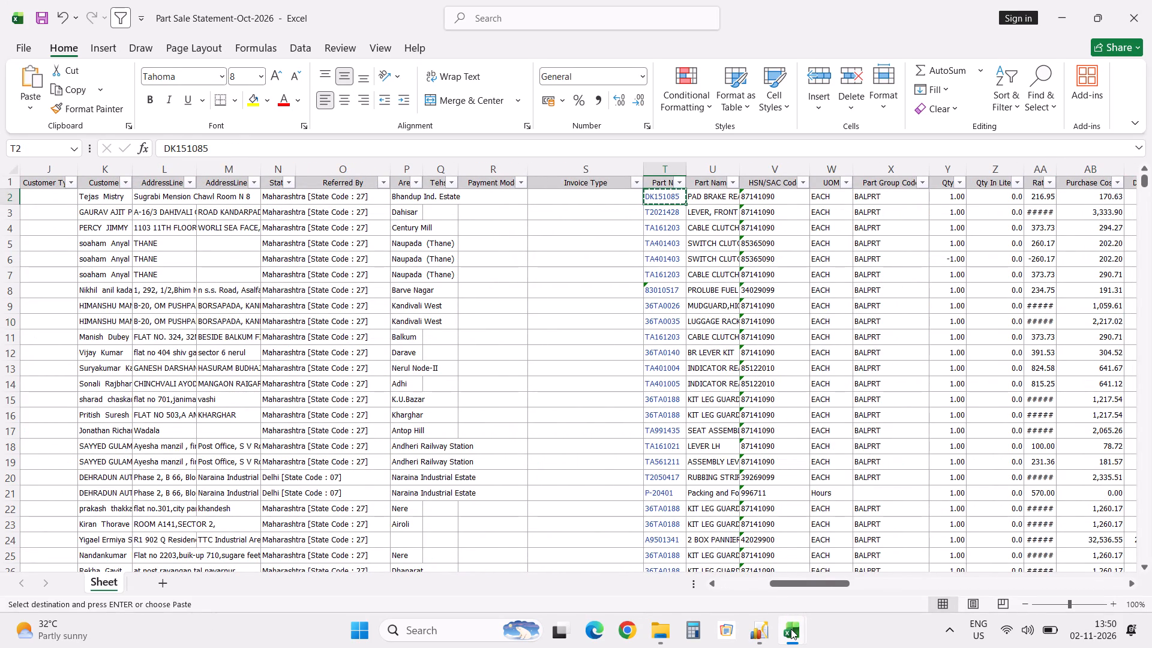
left_click(721, 553)
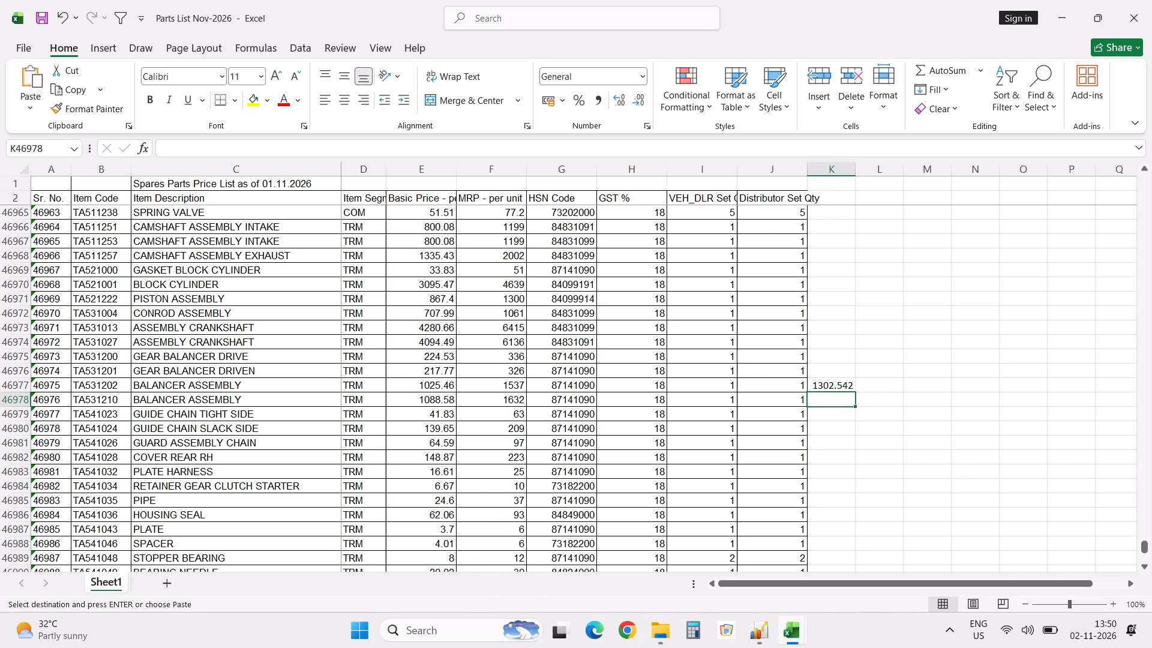
key("ctrl+f")
key("ctrl+v")
key("Return")
key("Escape")
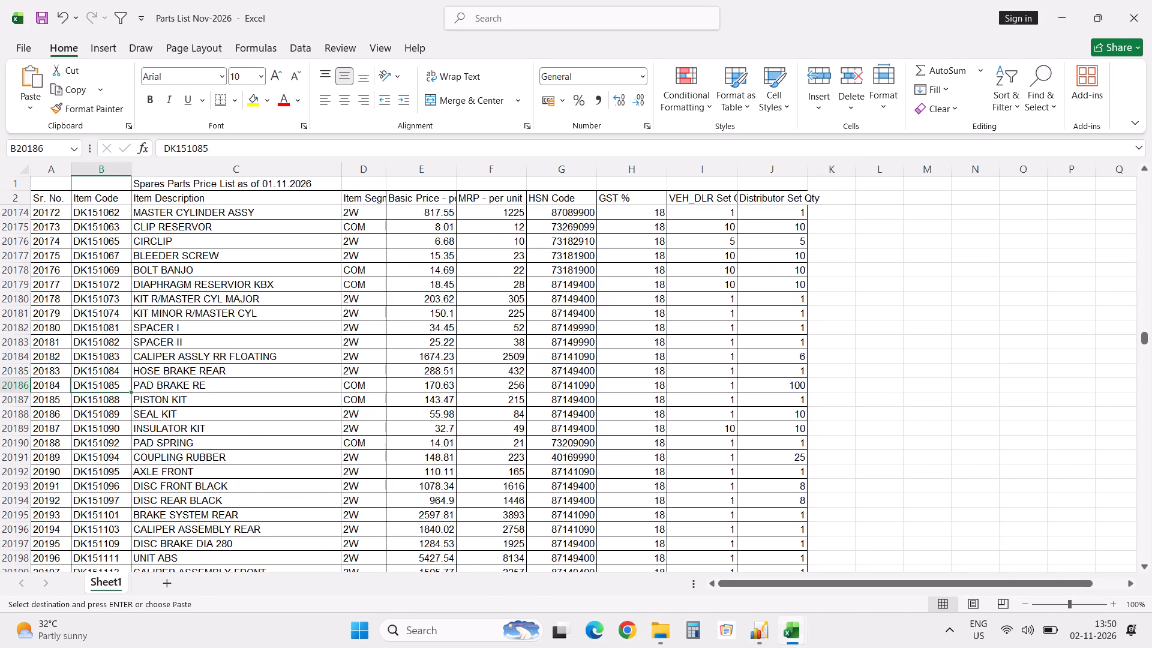
key("Tab")
key("Tab")
key("Tab")
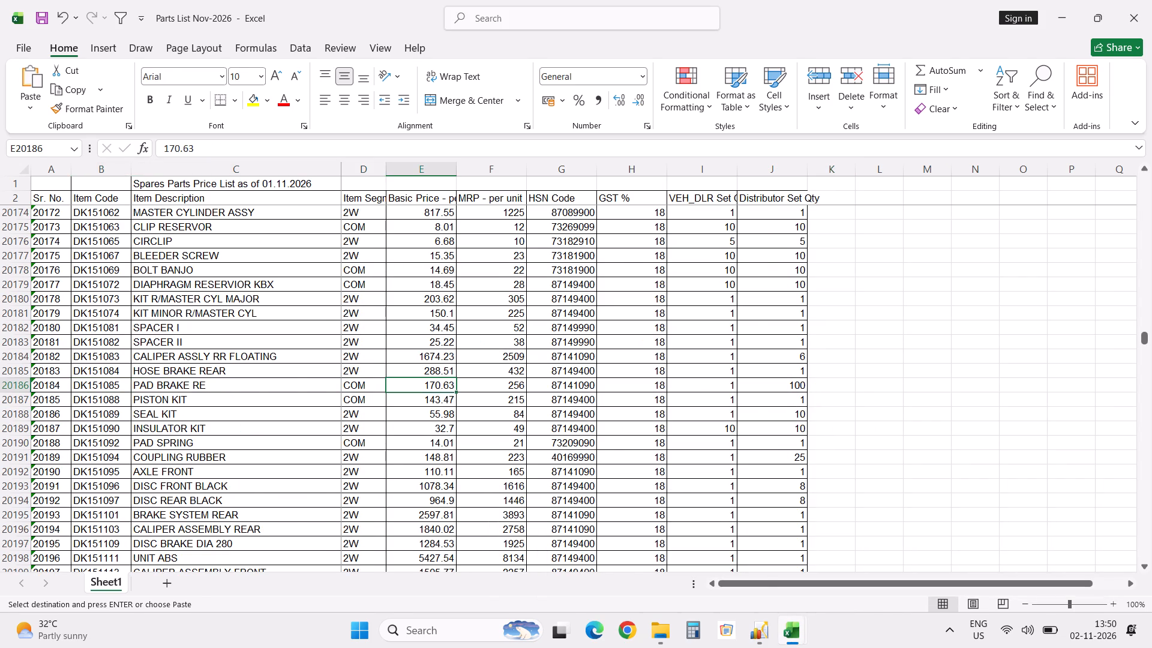
Compare the first sale row's Rate and Purchase Cost with the part's basic price in Parts List Nov-2026.
key("alt+Tab")
key("Right")
key("Right")
key("Right")
key("Right")
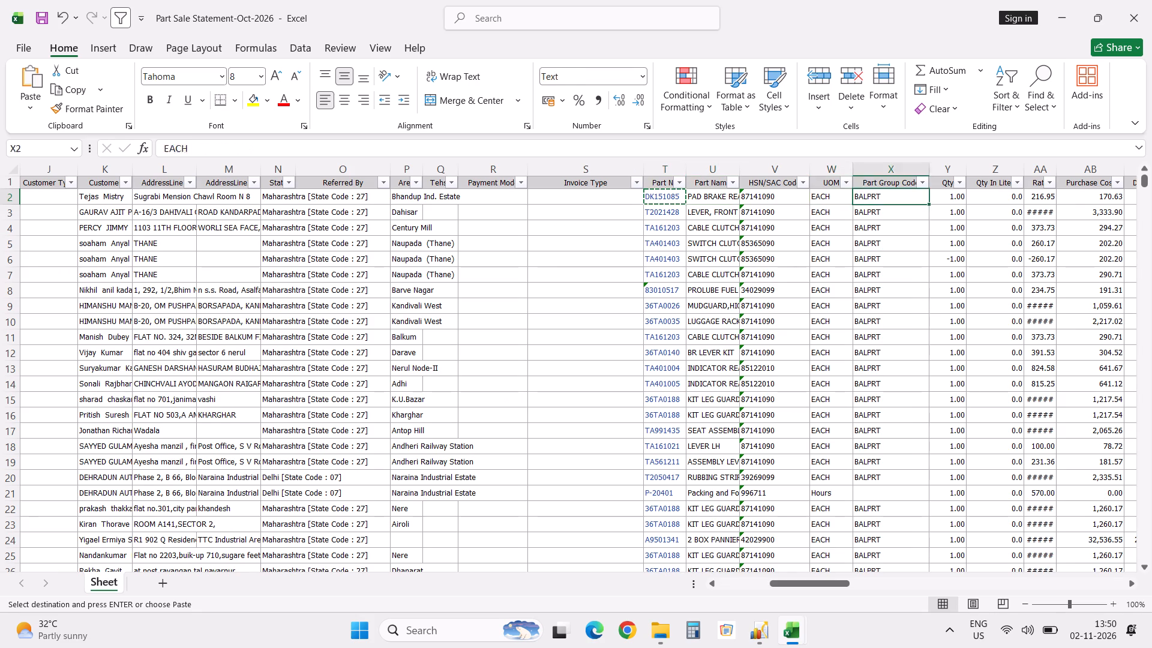
key("Right")
key("Right")
key("Right")
key("alt+Tab")
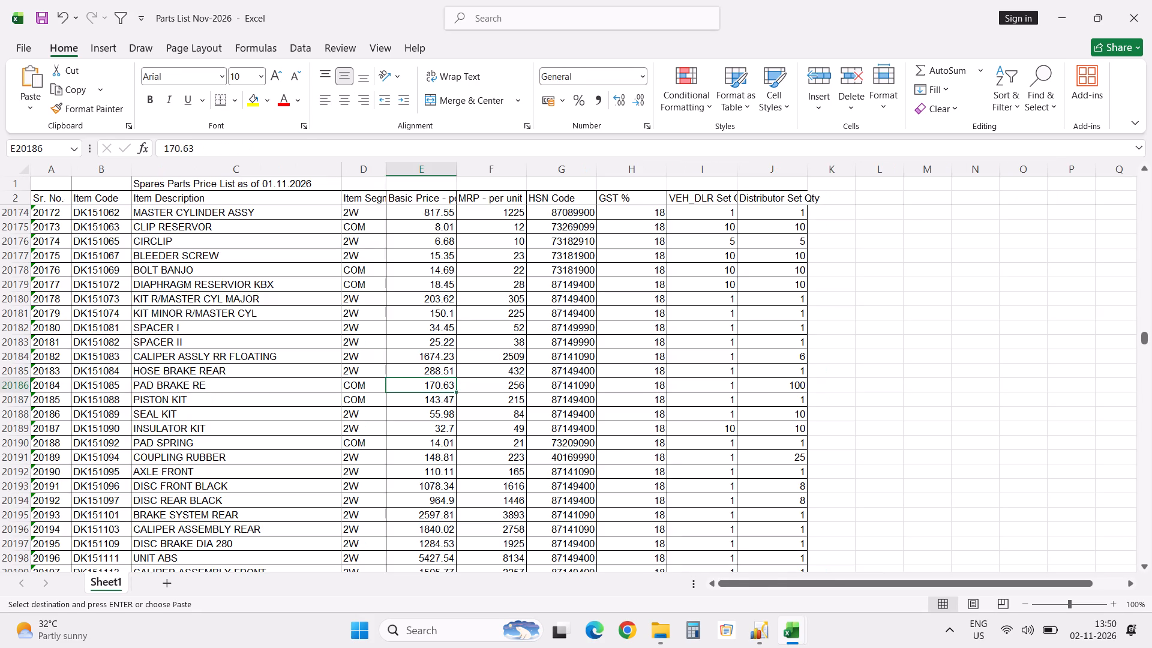
Beside the DK151085 row, in the first empty column, calculate its MRP divided by 1.18.
key("Right")
key("Right")
key("Right")
key("Right")
key("Right")
key("Right")
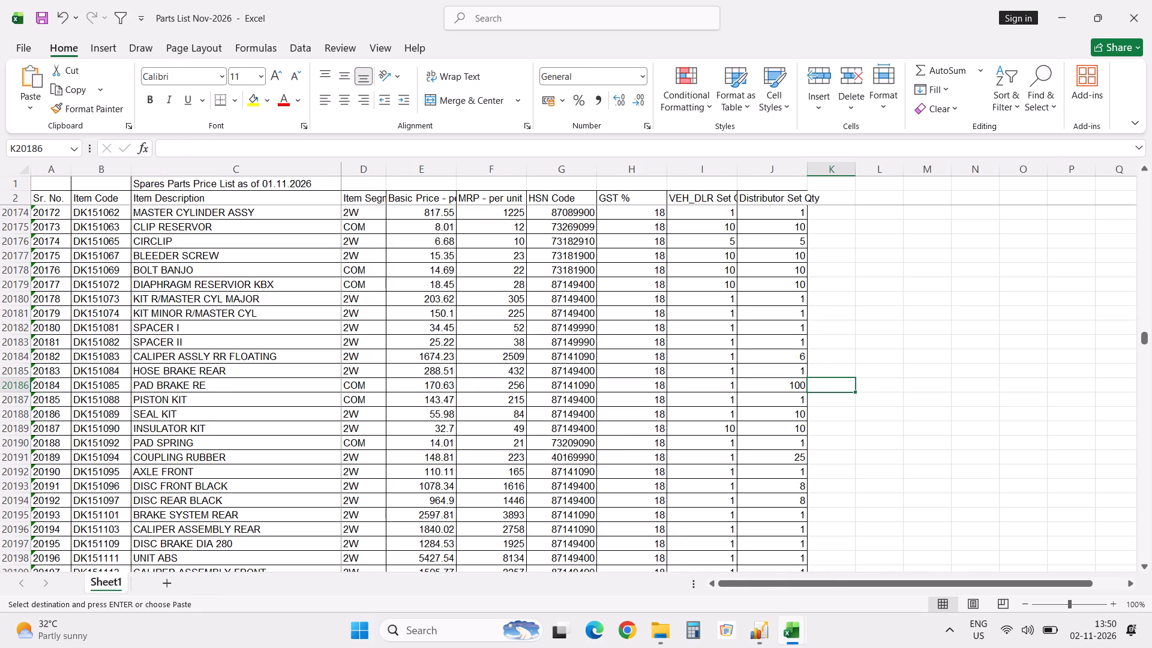
key("equal")
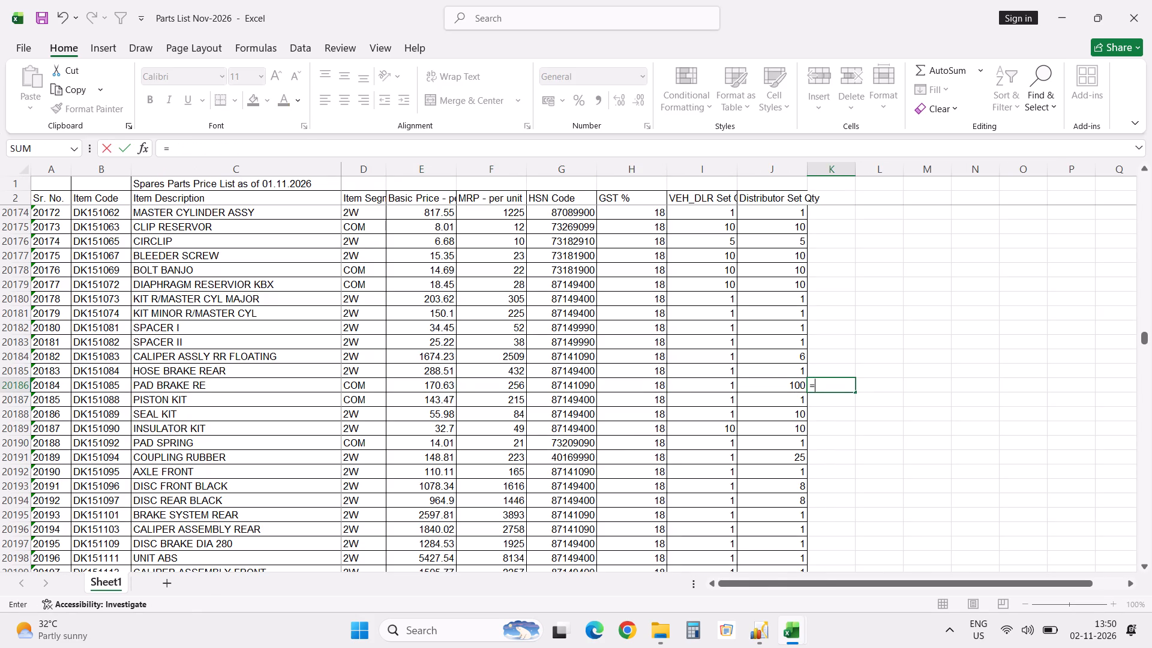
key("Left")
key("Left")
key("Left")
key("Left")
key("Left")
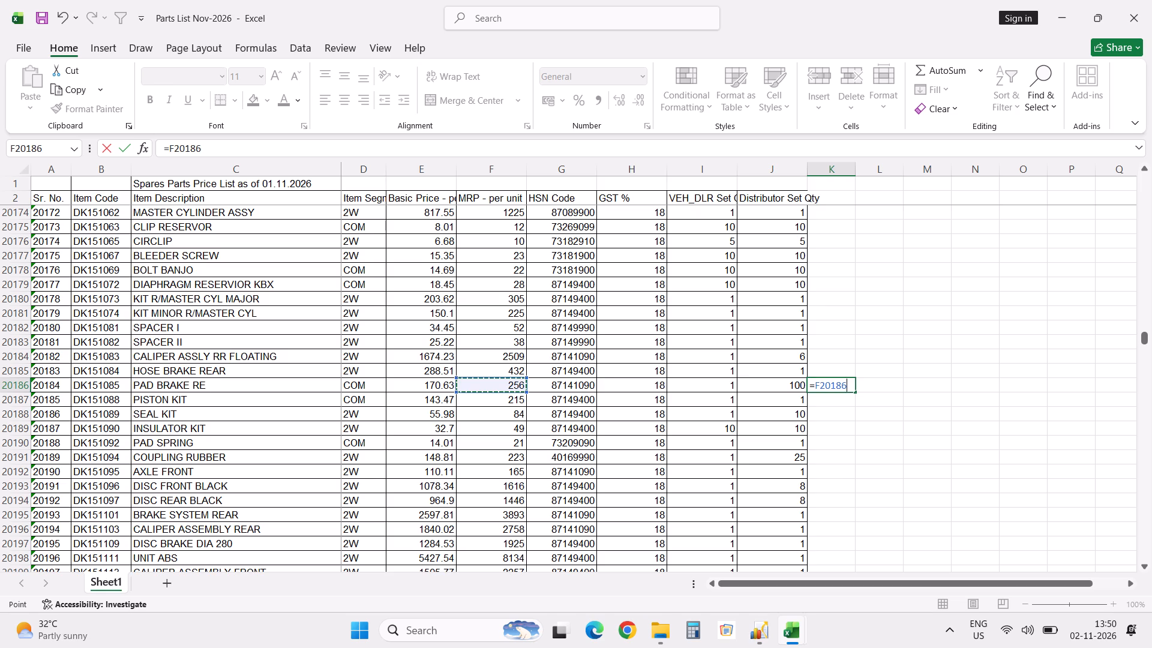
type("/1.18")
key("Return")
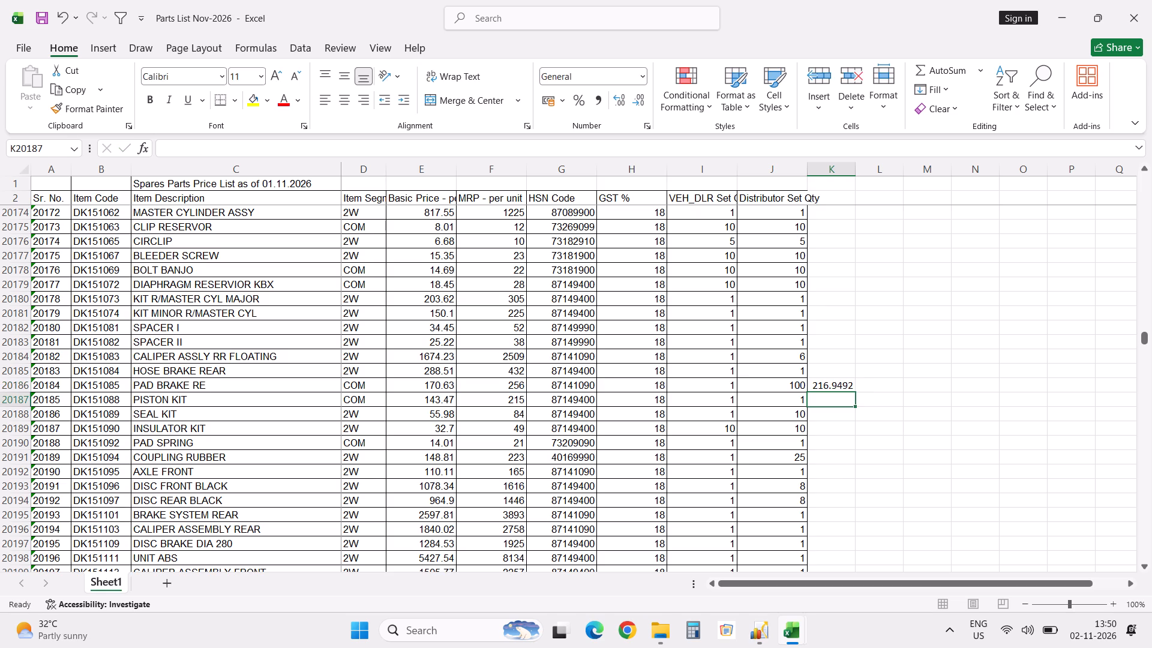
key("Up")
Compare that tax-exclusive price with the Rate and Net Amount of the first row in Part Sale Statement-Oct-2026.
key("alt+Tab")
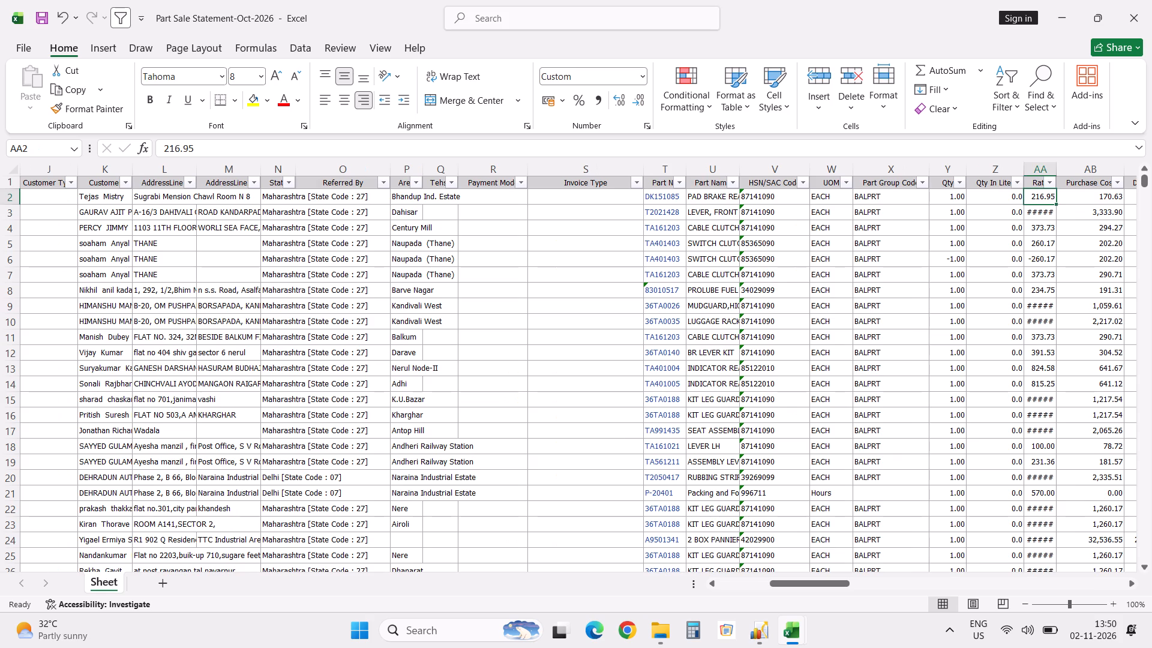
key("Right")
key("Right")
key("Right")
key("Right")
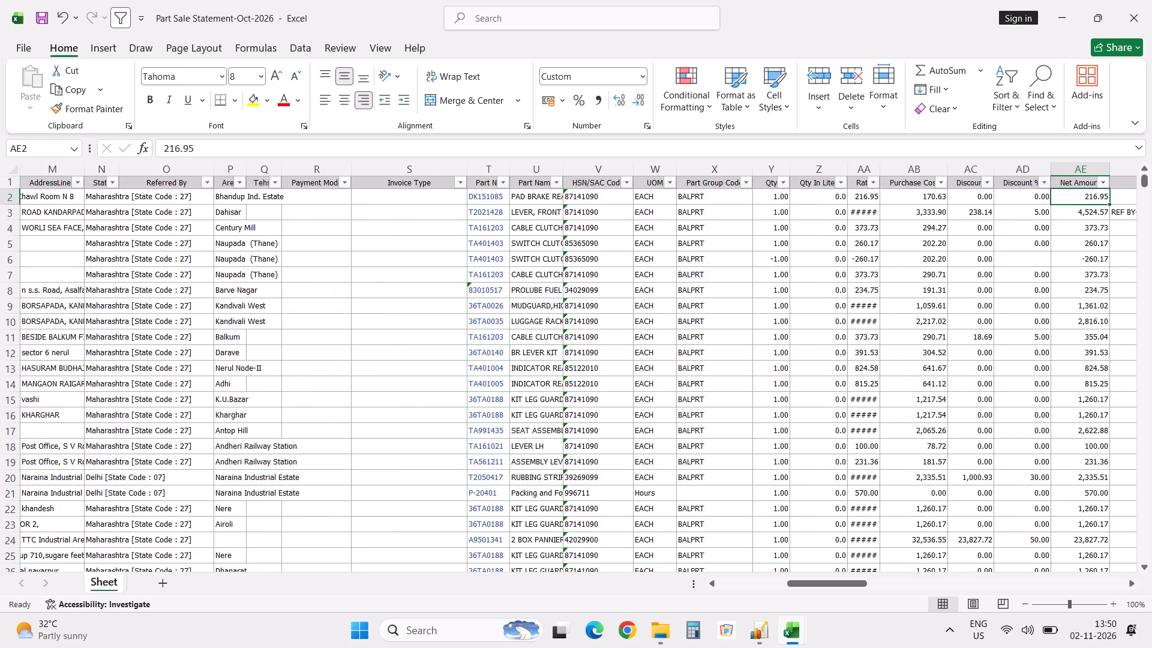
Look up the second sale row's part number, T2021428, in Parts List Nov-2026.
left_click(492, 214)
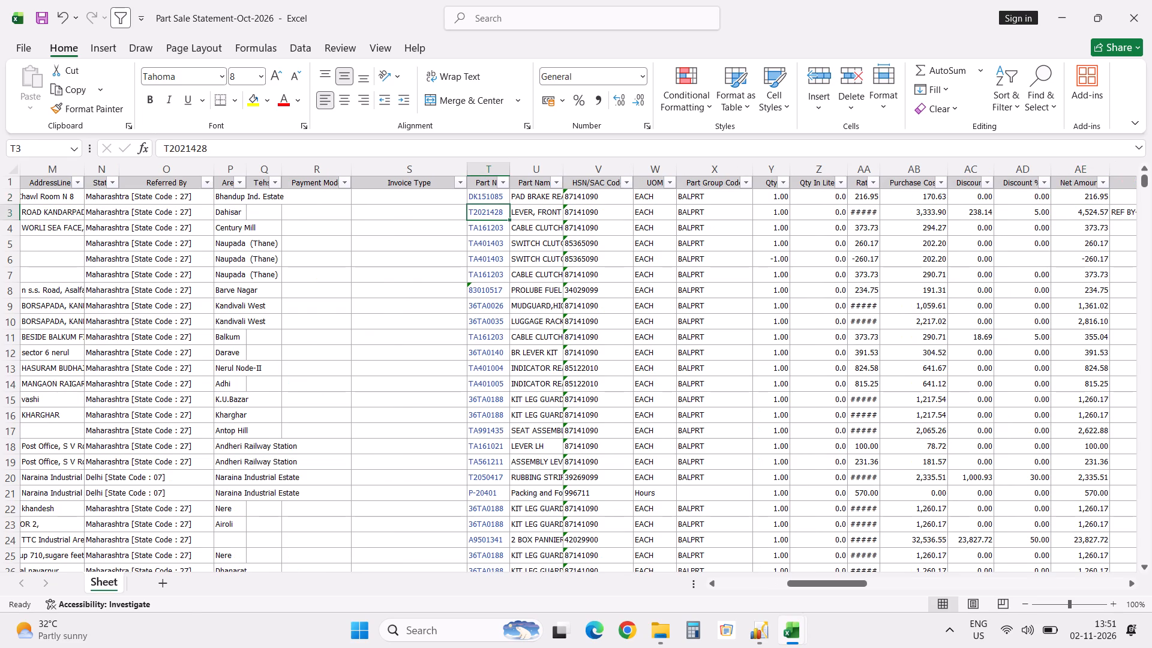
key("ctrl+c")
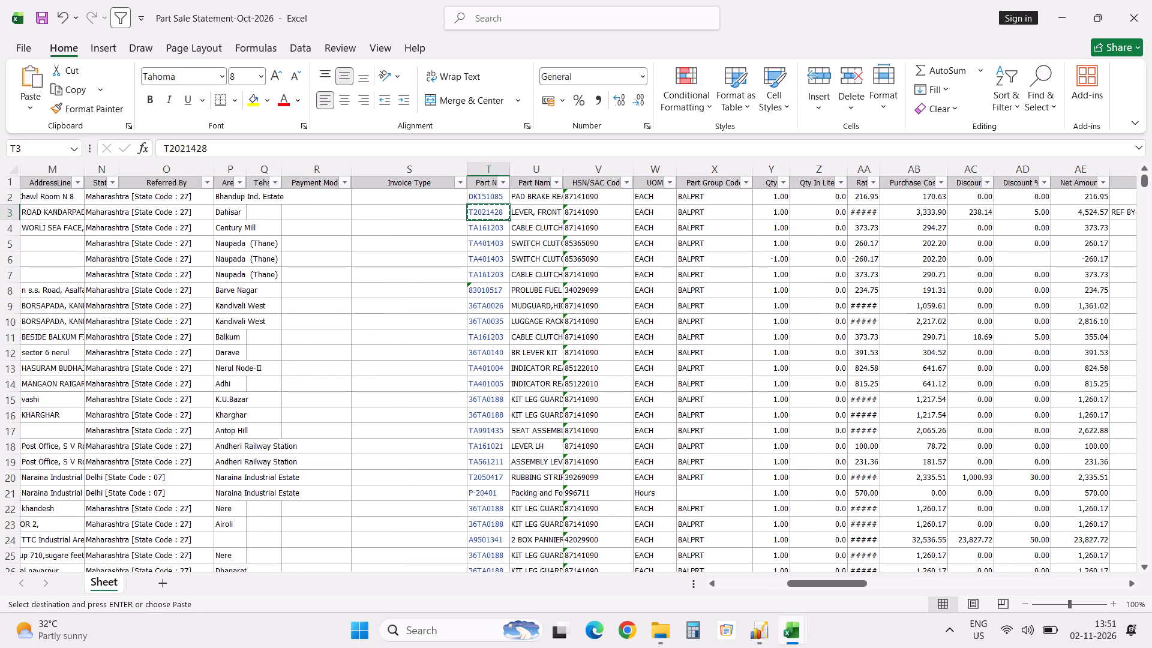
key("alt+Tab")
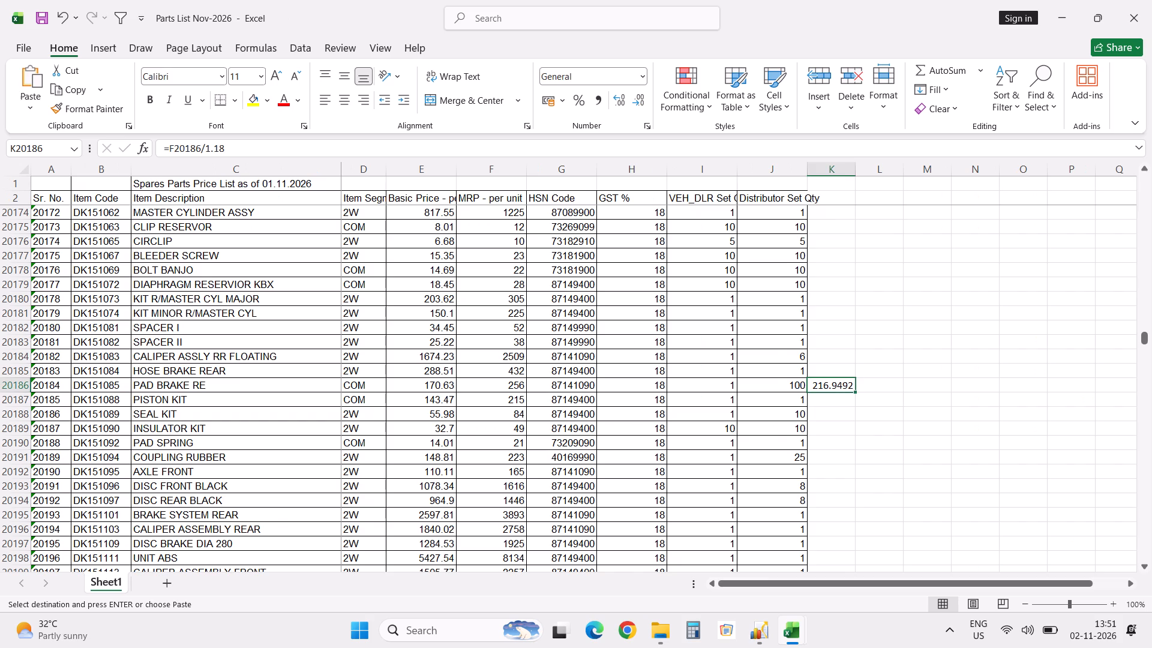
key("ctrl+f")
key("ctrl+v")
key("Return")
key("Escape")
key("Tab")
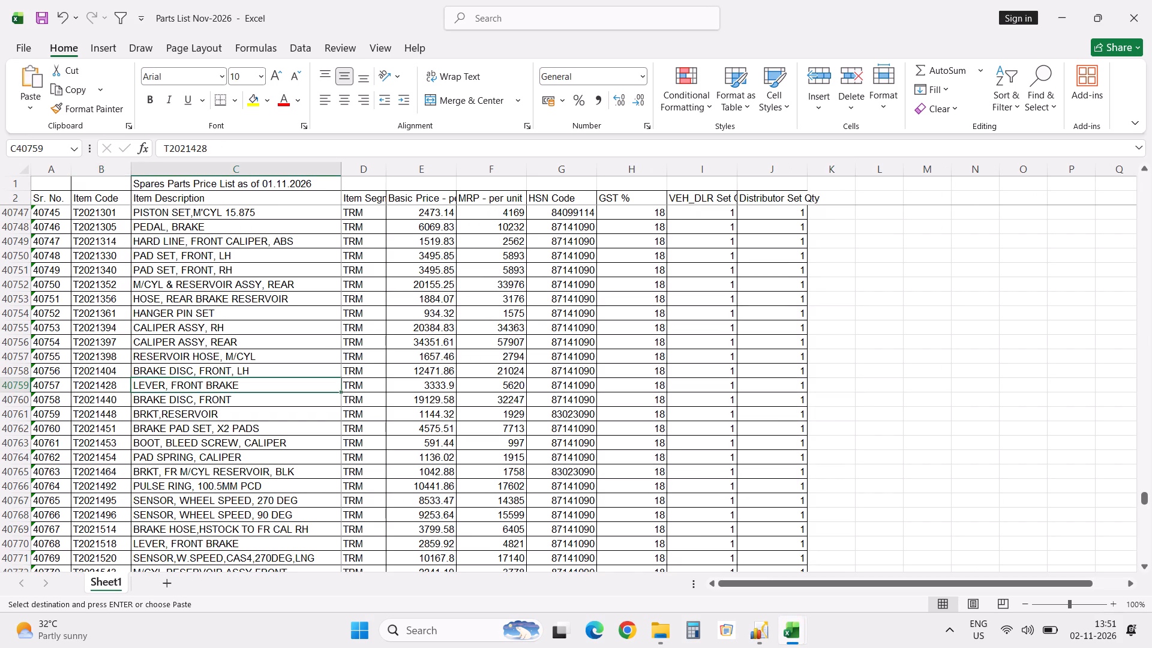
Beside the T2021428 row, in the first empty column, calculate its MRP divided by 1.18.
key("Tab")
key("Tab")
key("Tab")
key("Tab")
key("Tab")
key("Tab")
key("Tab")
key("Tab")
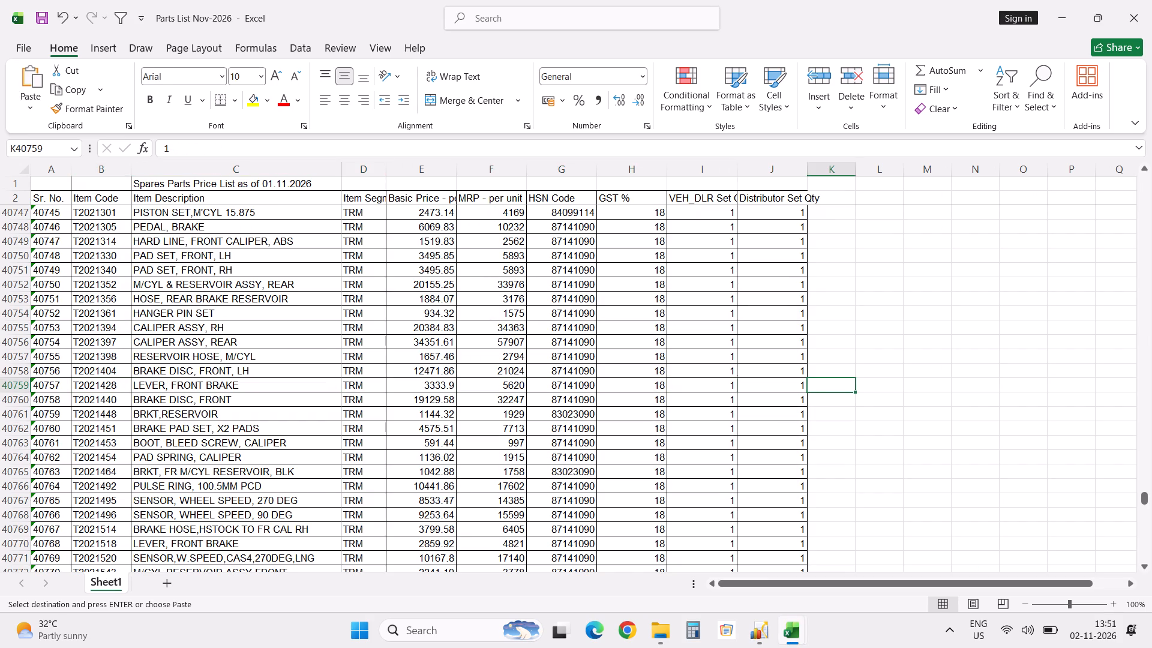
key("equal")
key("Left")
key("Left")
key("Left")
key("Left")
key("Left")
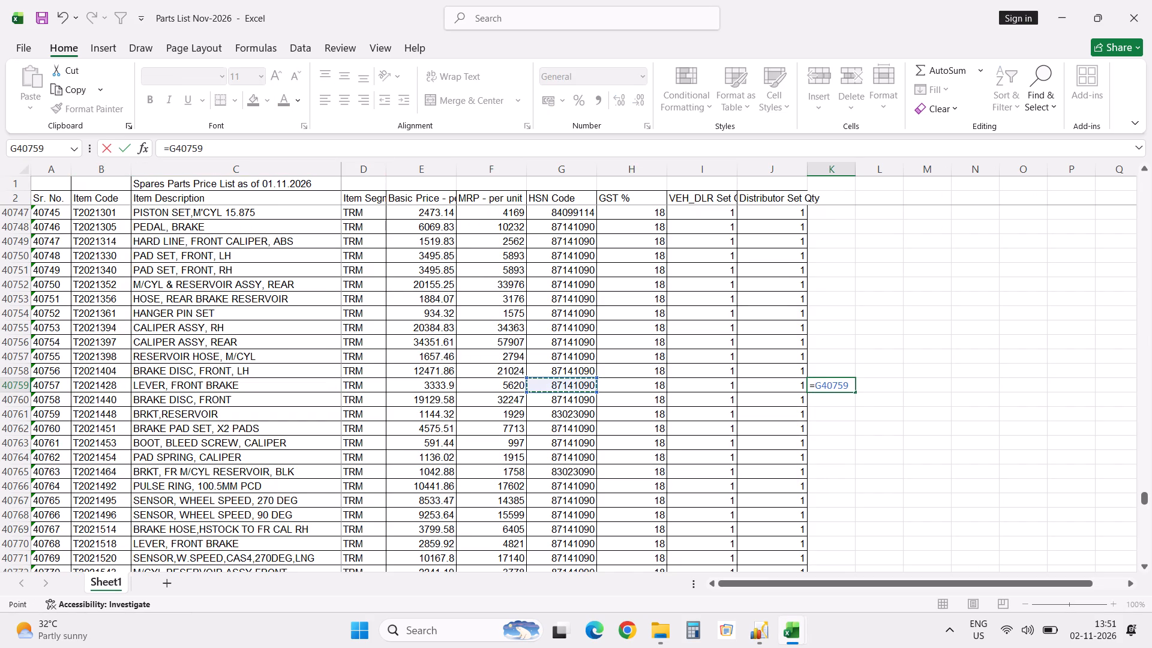
type("/1.18")
key("Tab")
Enter the sale row's discount of 238.14 beside the T2021428 tax-exclusive price and subtract it from that price in the adjacent cell.
key("alt+Tab")
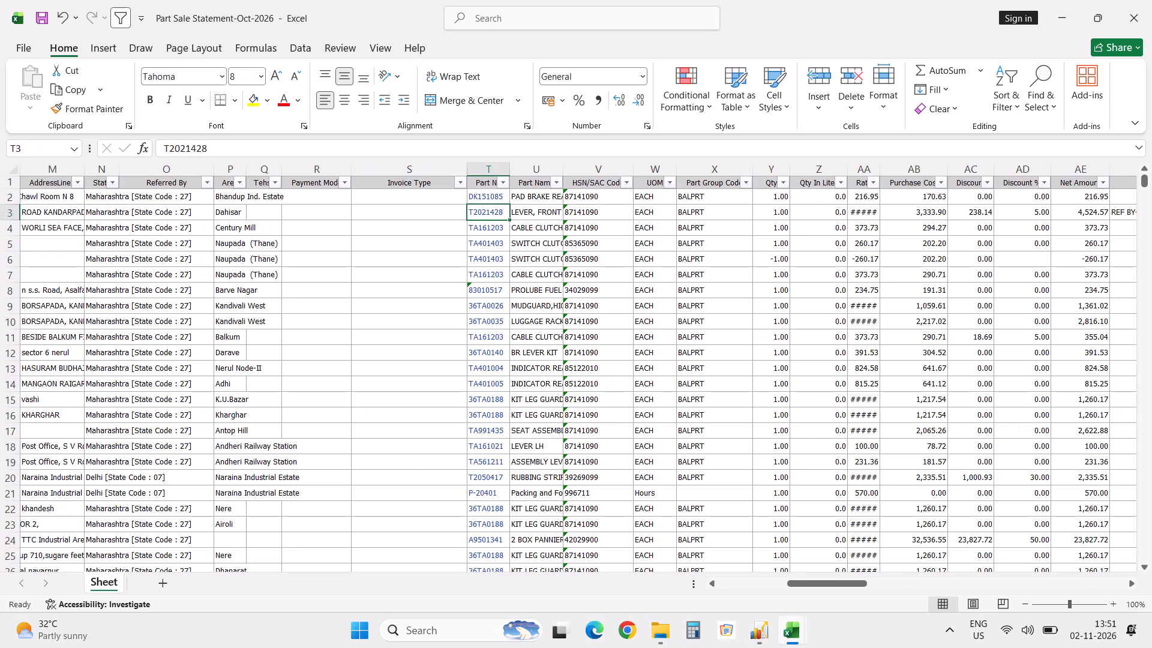
key("alt+Tab")
key("alt+Tab")
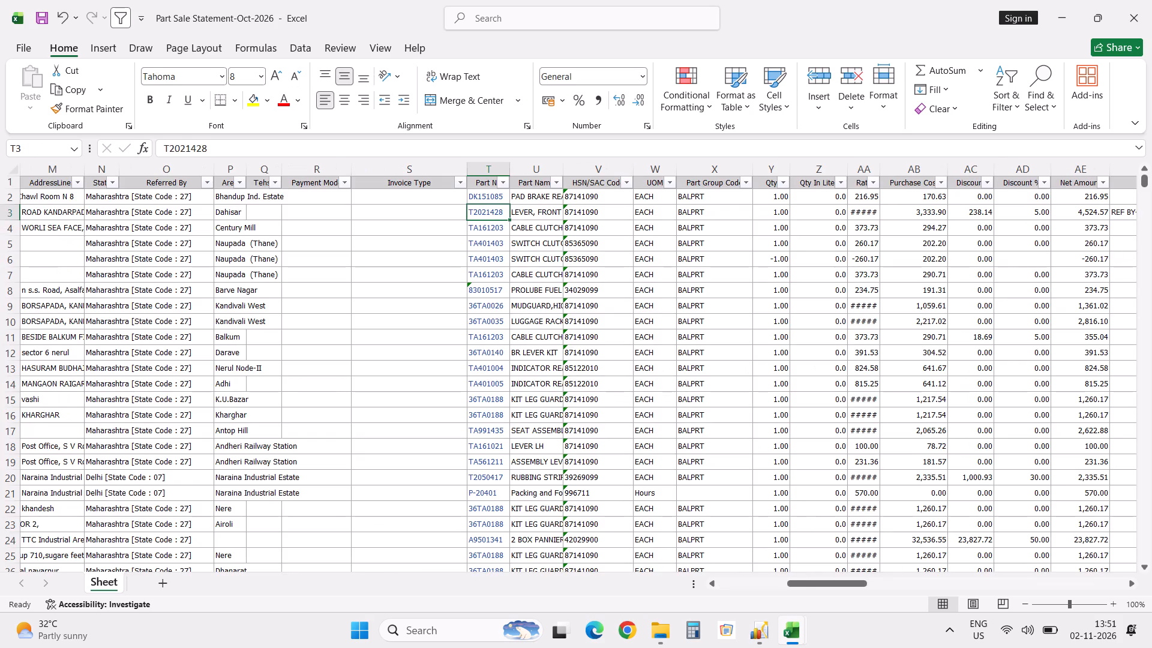
key("alt+Tab")
type("238.14")
key("Tab")
key("equal")
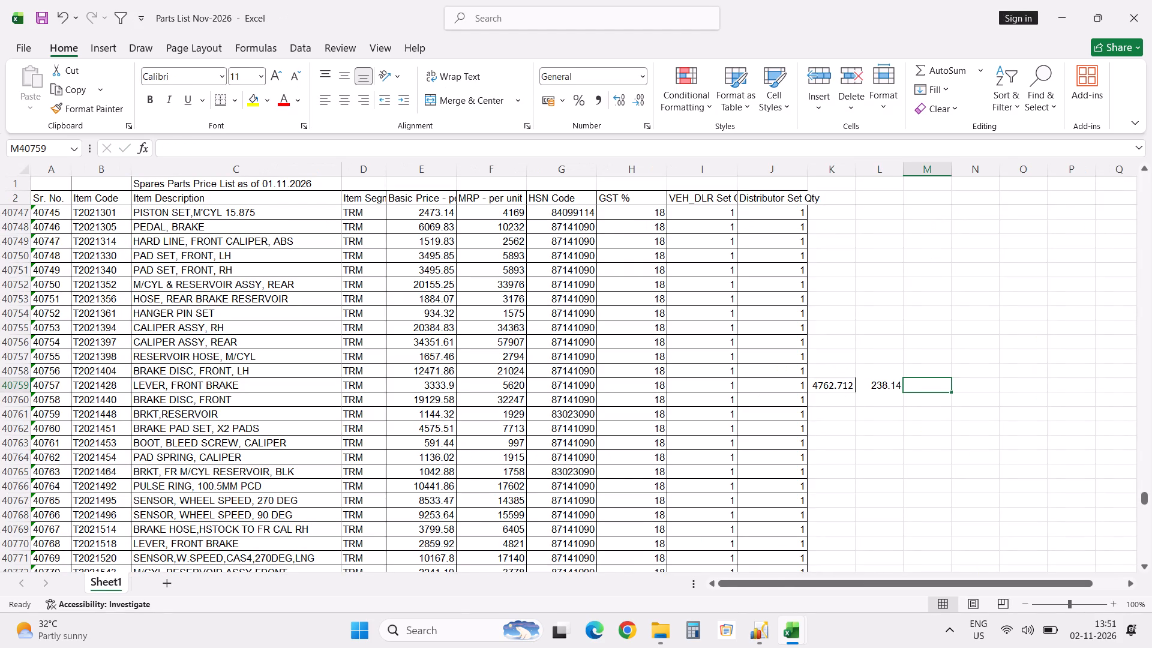
key("Left")
key("Left")
key("minus")
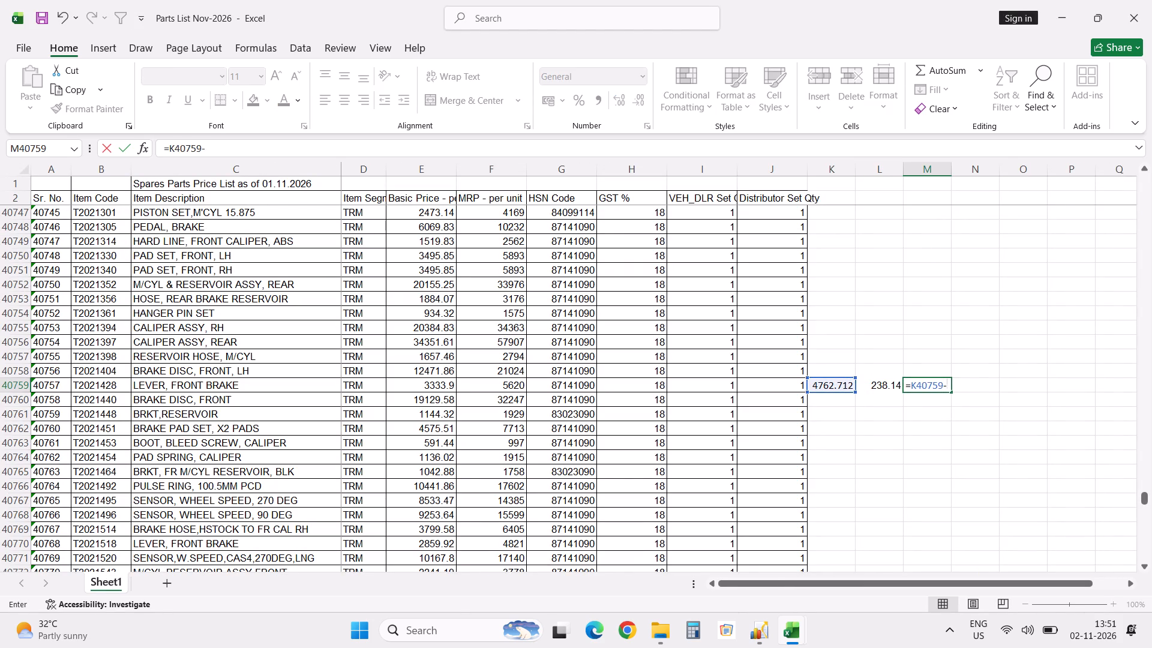
key("Left")
key("Return")
Highlight the Net Amount header in Part Sale Statement-Oct-2026 with yellow fill.
key("alt+Tab")
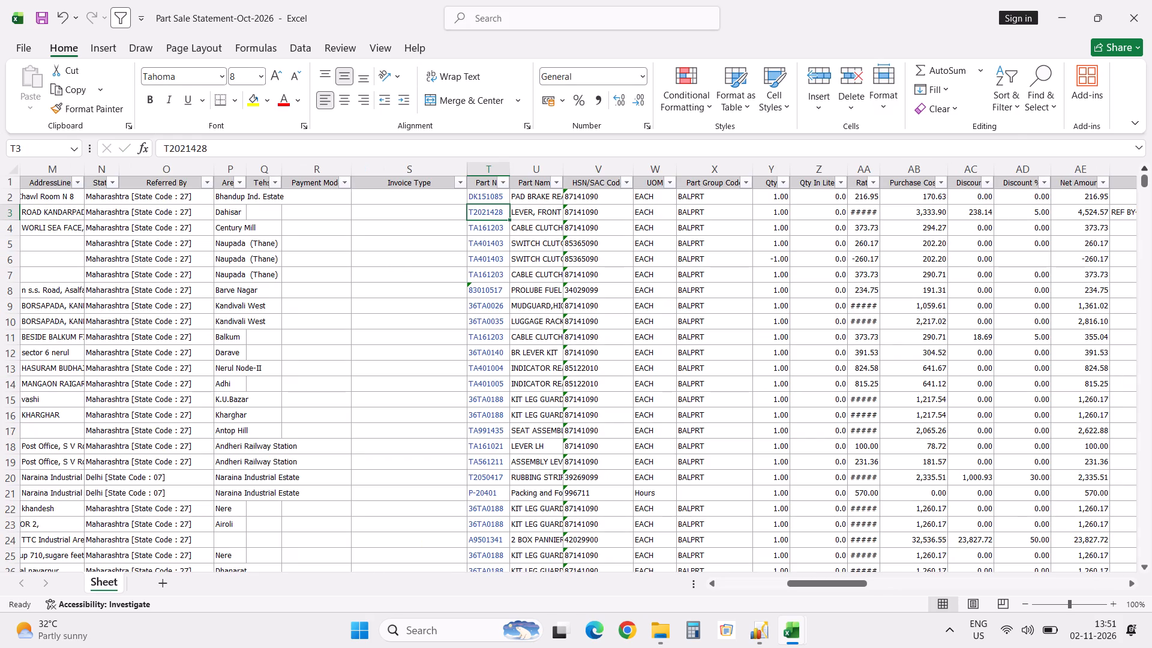
left_click(1077, 184)
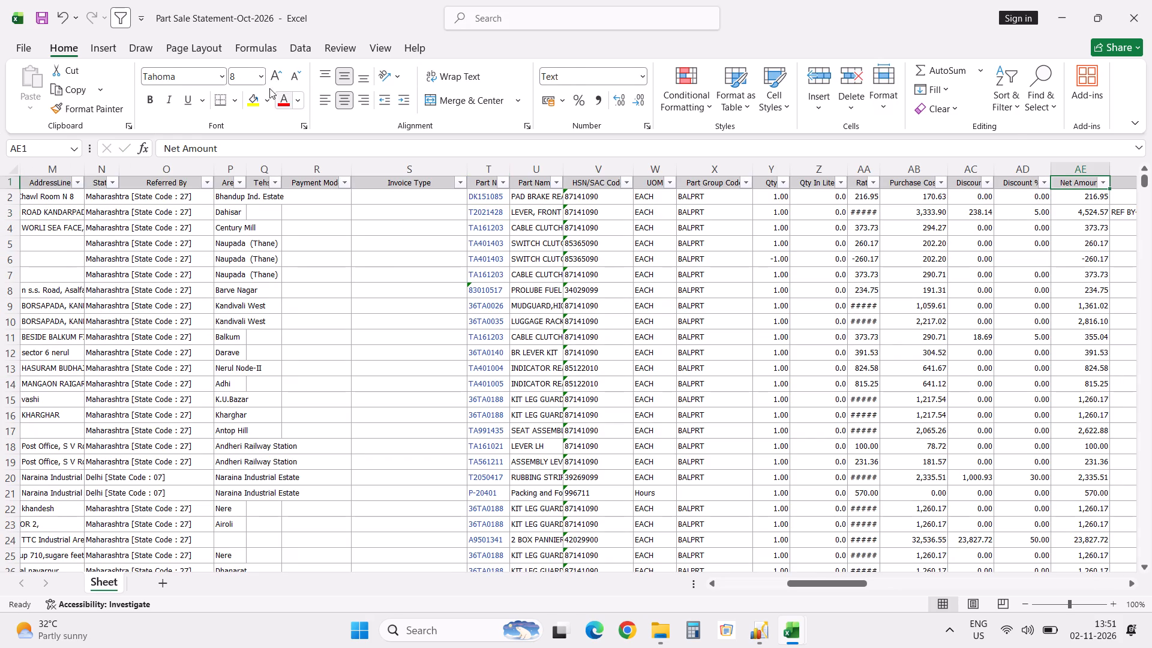
left_click(253, 101)
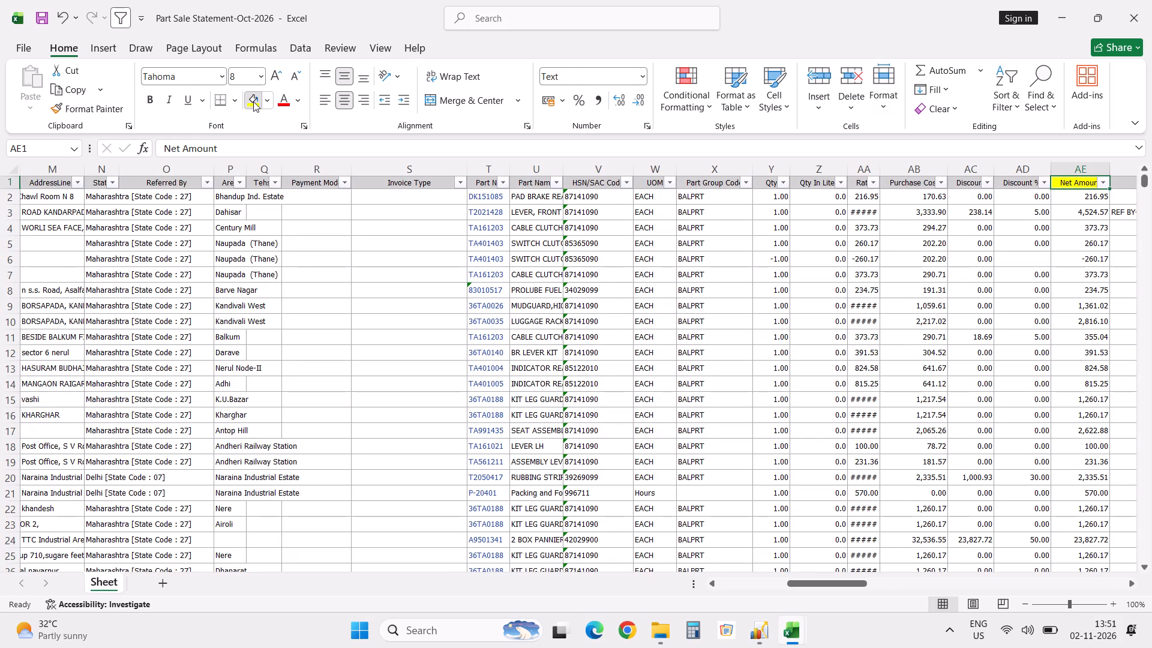
Copy the spare Category and Part Group headers from Stock Cattegory _Sep'24 into BT1:BU1, after the sale statement's Total Amount column.
key("Right")
key("Right")
key("Right")
key("Right")
key("Right")
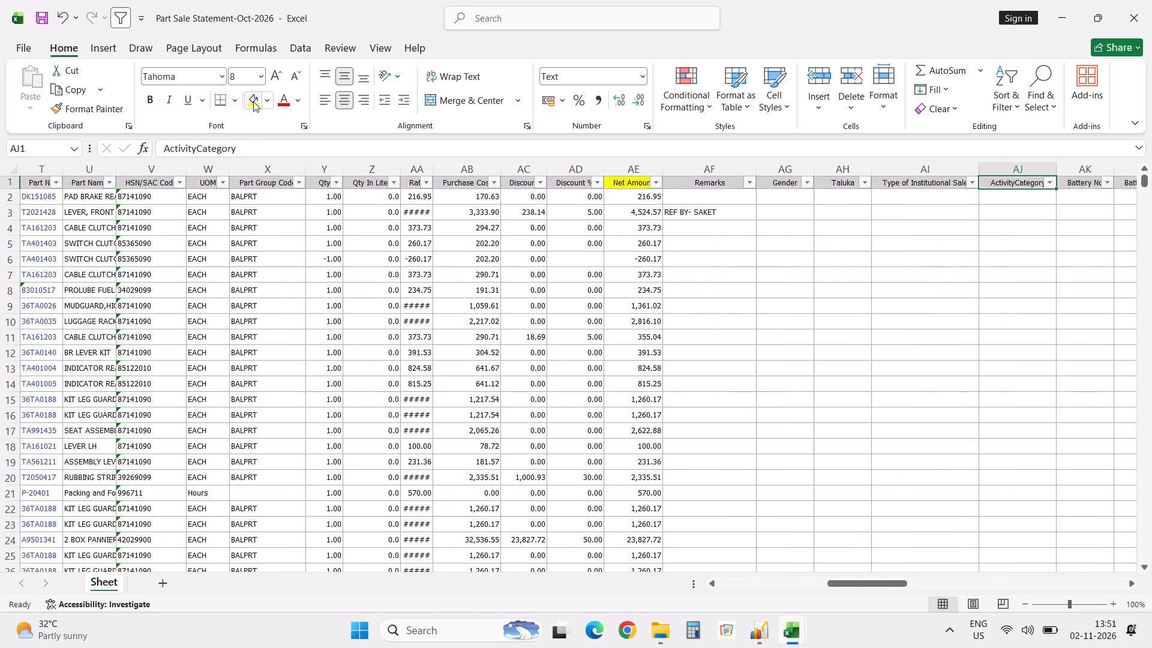
key("Right")
key("Right")
key("Right")
key("Right")
key("Right")
key("Right")
key("Right")
key("Right")
key("Right")
key("Right")
key("Right")
key("Right")
key("Right")
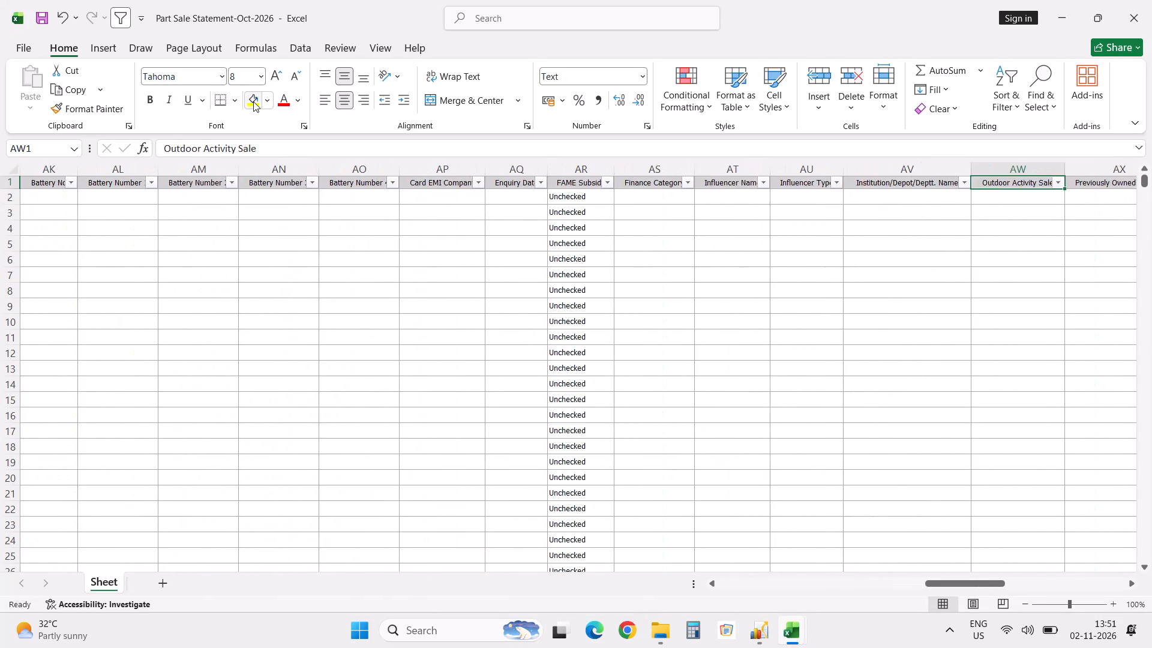
key("ctrl+Right")
key("Right")
key("Right")
key("Left")
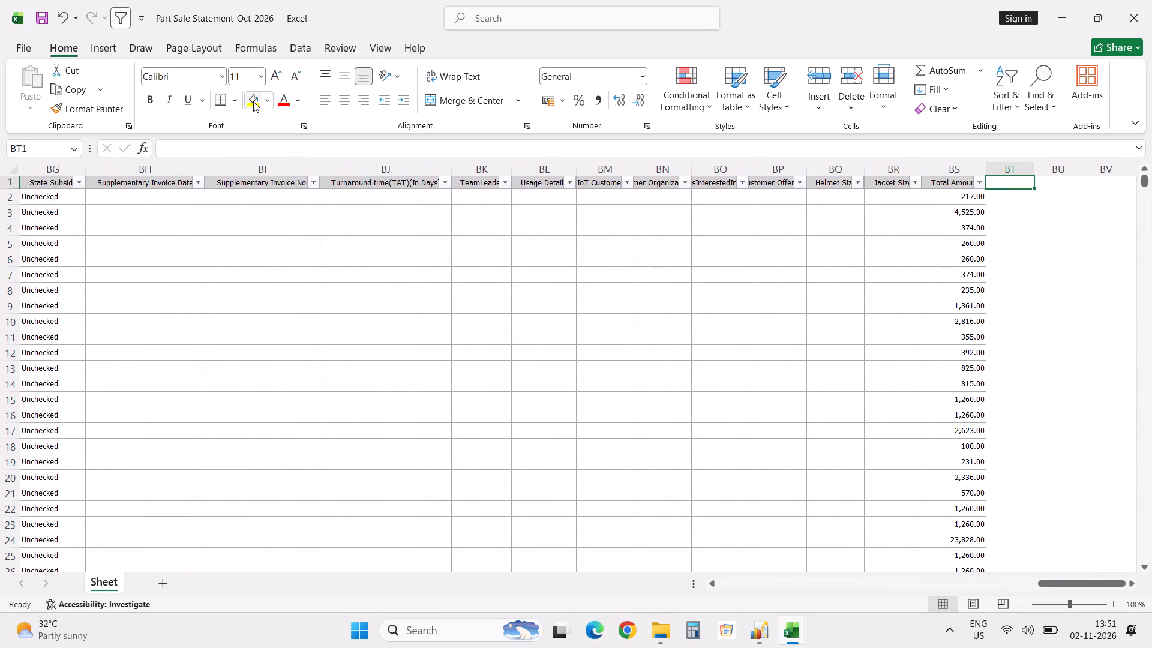
key("alt+Tab")
key("alt+Tab")
key("alt+Tab")
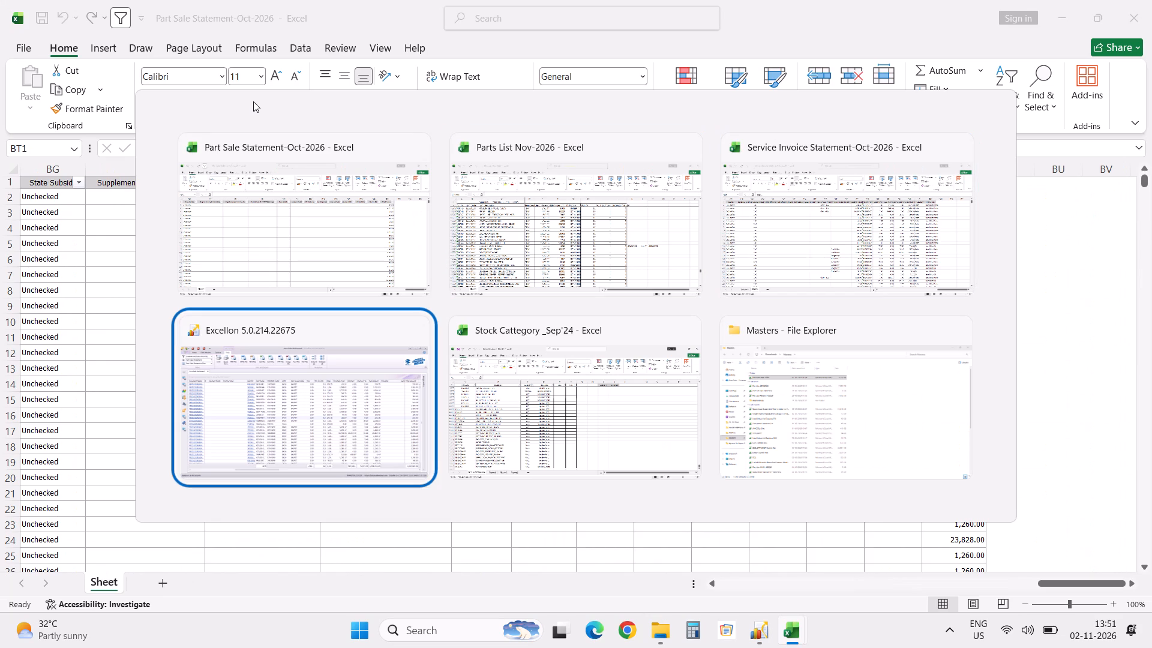
key("alt+Tab")
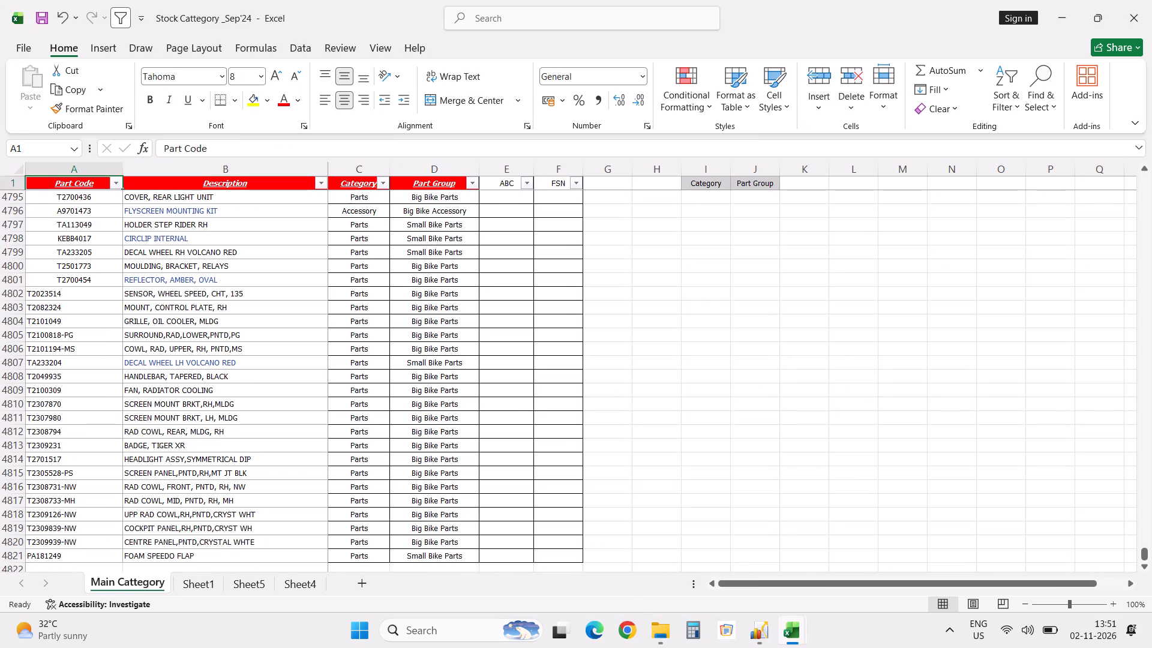
left_click(707, 183)
key("shift+Right")
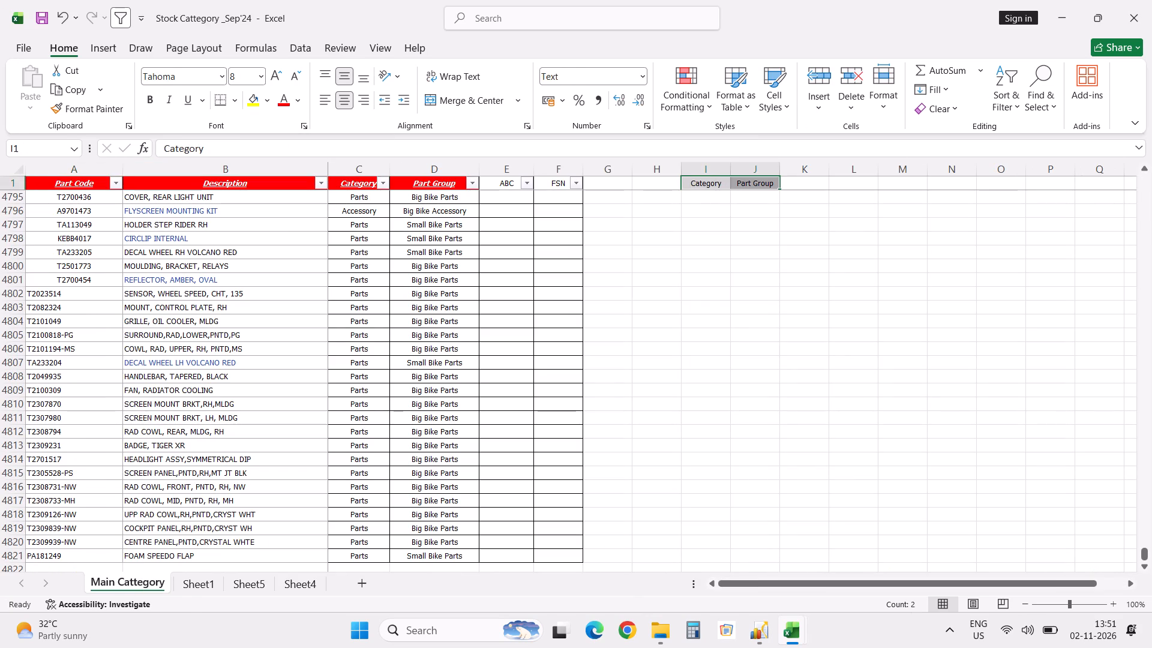
key("ctrl+c")
key("alt+Tab")
key("Return")
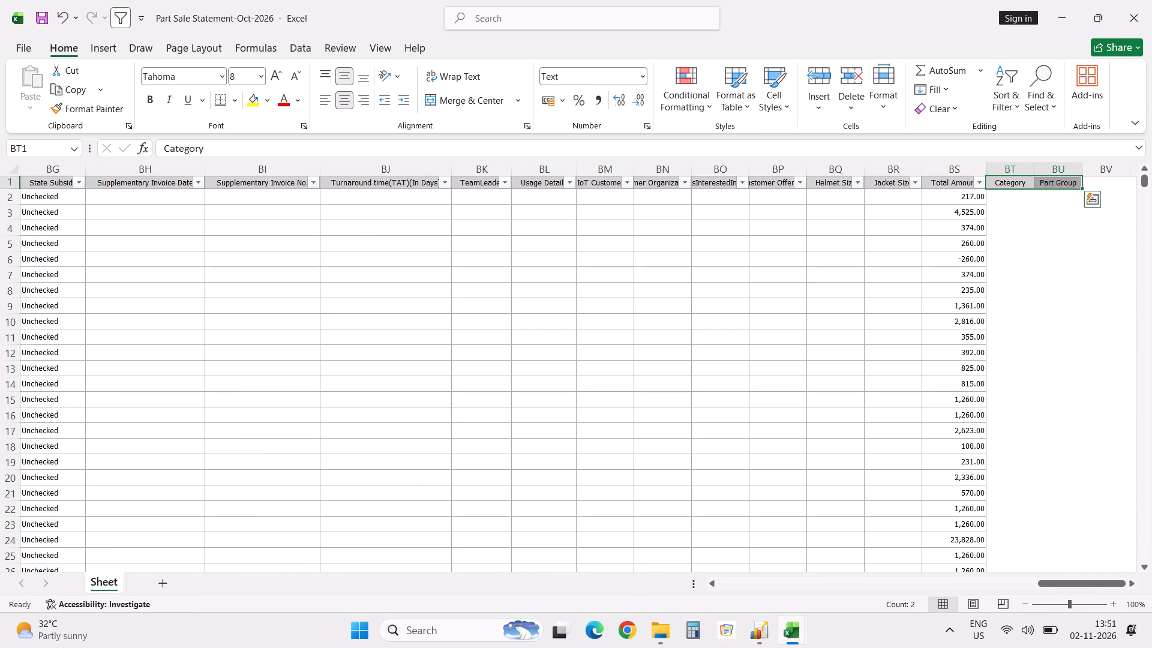
Start a VLOOKUP in the first Category cell, BT2, using the row's part number in T2 as the lookup value.
key("Down")
type("=vlo")
key("Tab")
key("Left")
key("Left")
key("Left")
key("Left")
key("Left")
key("Left")
key("Left")
key("Left")
key("Left")
key("Left")
key("Left")
key("Left")
key("Left")
key("Left")
key("Left")
key("Left")
key("Left")
key("Left")
key("Left")
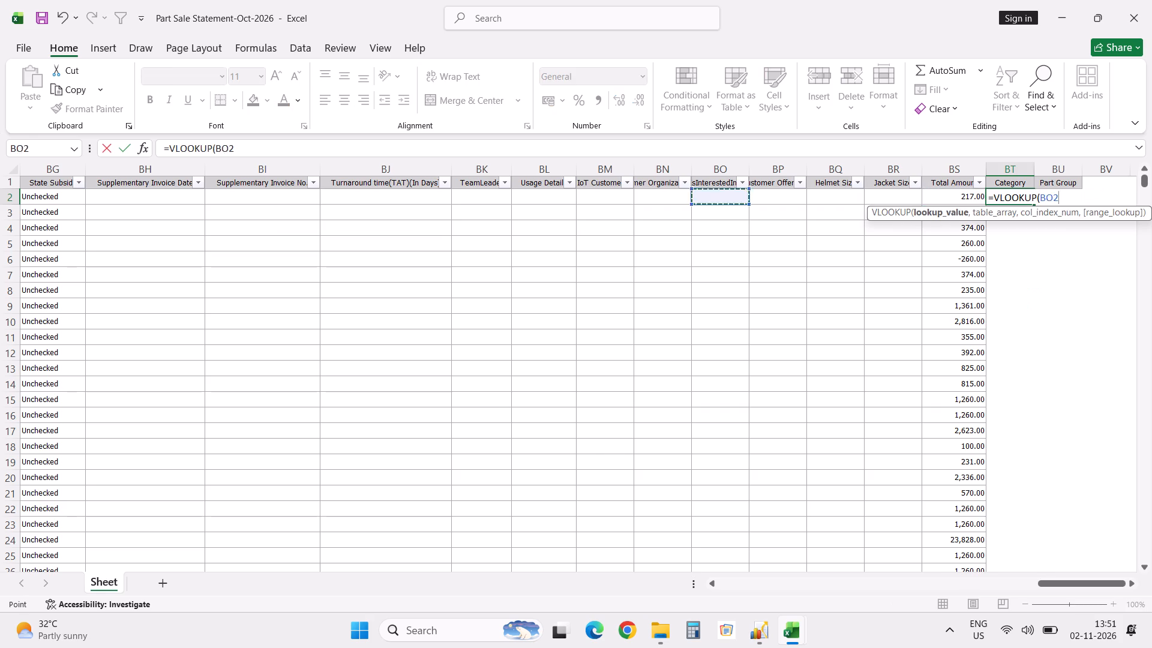
key("Left")
key("Left")
key("Left")
key("Left")
key("Left")
key("Left")
key("Left")
key("Left")
key("Left")
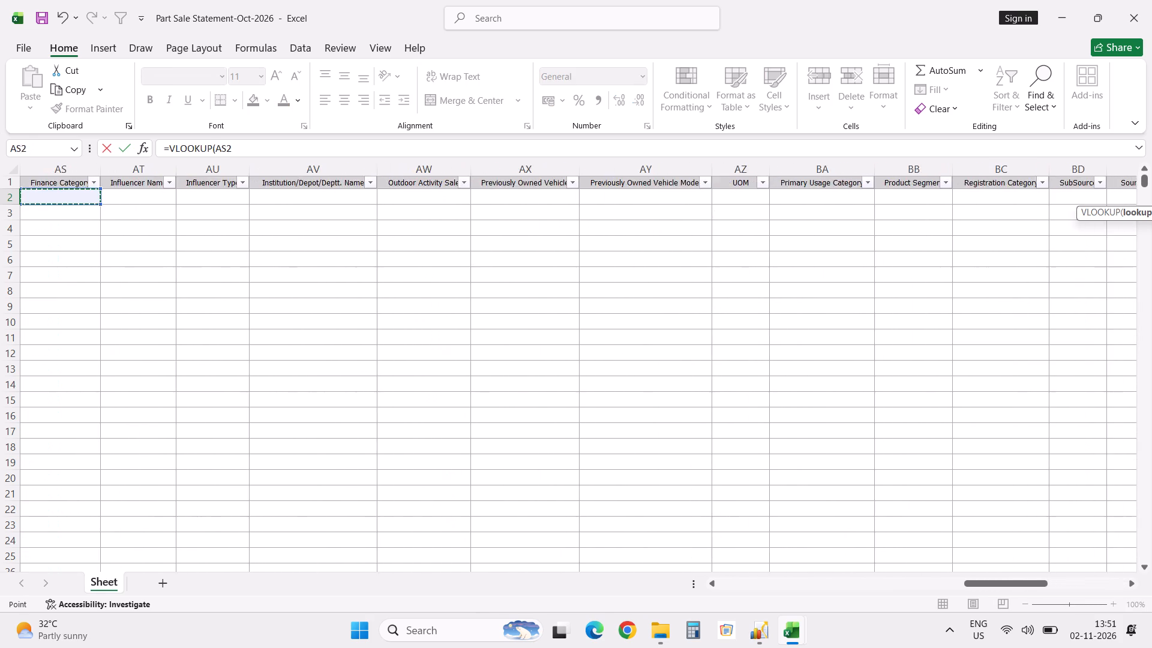
key("Left")
key("Left")
key("Left")
key("Left")
key("Left")
key("Left")
key("Left")
key("Left")
key("Left")
key("Left")
key("Left")
key("Left")
key("Left")
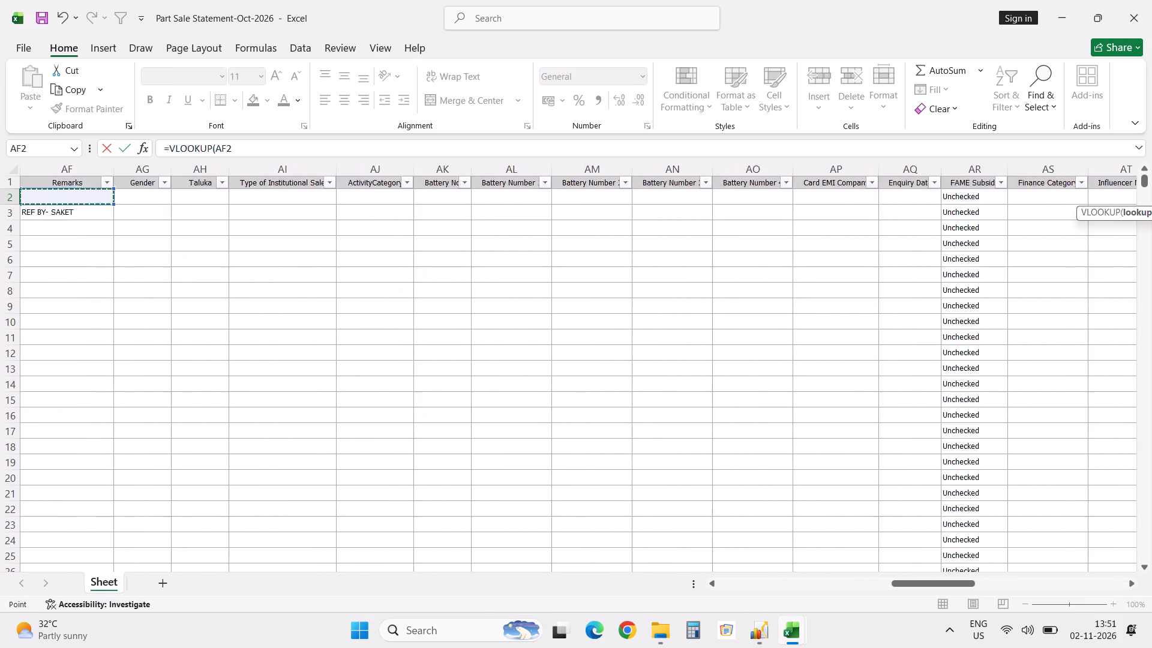
key("Left")
key("Left")
key("Left")
key("Left")
key("Left")
key("Left")
key("Left")
key("Left")
key("Left")
key("Left")
key("Left")
key("Left")
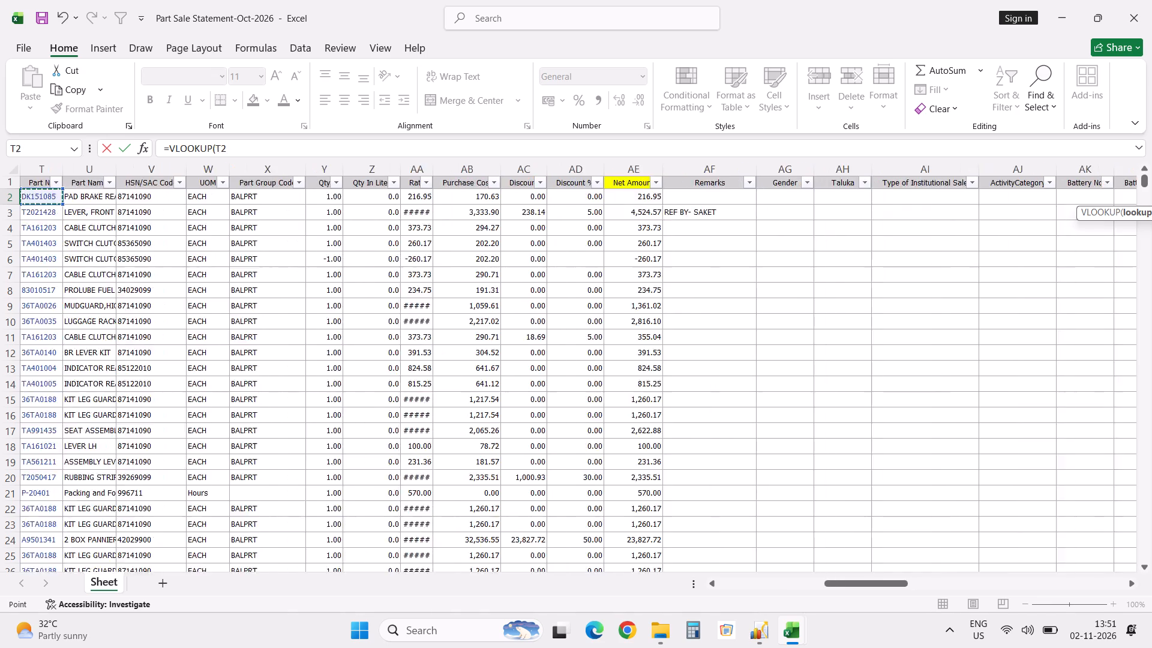
key("Left")
key("Left")
key("Left")
key("Right")
key("Right")
key("Right")
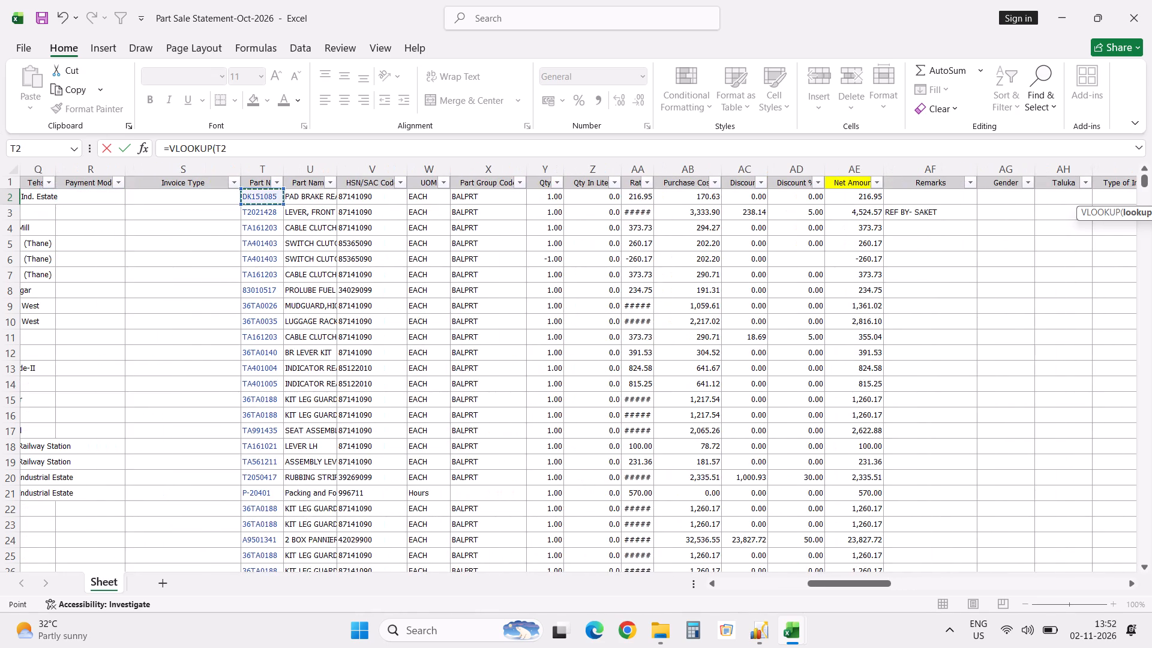
Complete the BT2 VLOOKUP with Main Cattegory range $A$1:$D$4821 from Stock Cattegory _Sep'24, column index 3 and exact match 0.
key("comma")
key("alt+Tab")
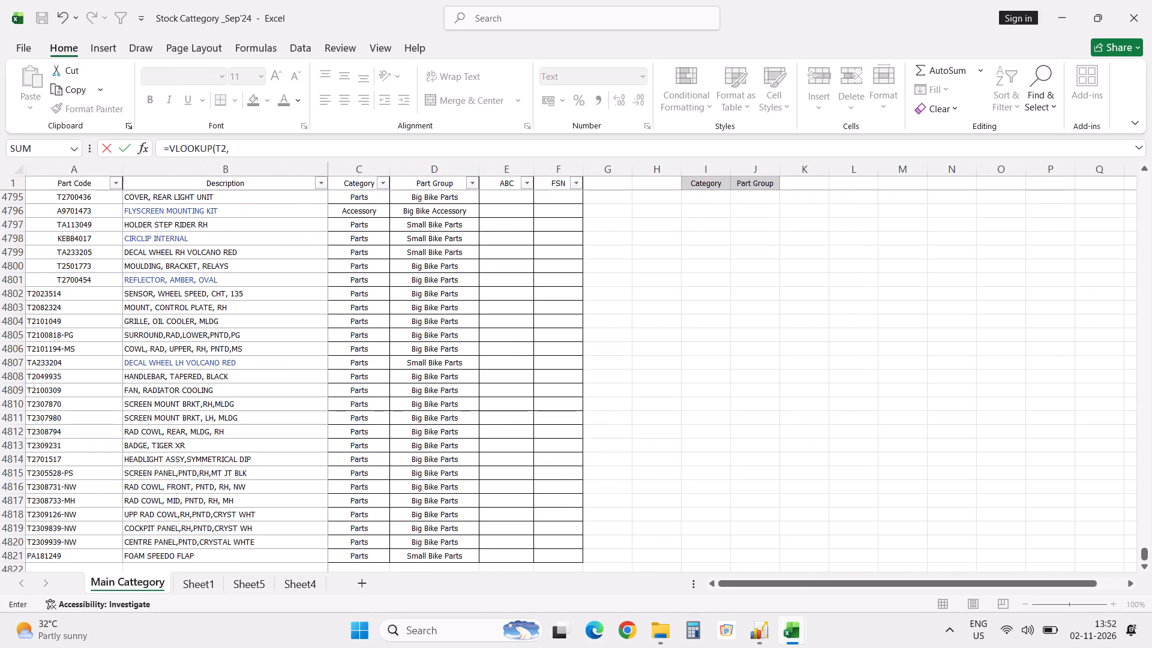
left_click(94, 184)
key("shift+Right")
key("shift+Right")
key("shift+Right")
key("ctrl+shift+Down")
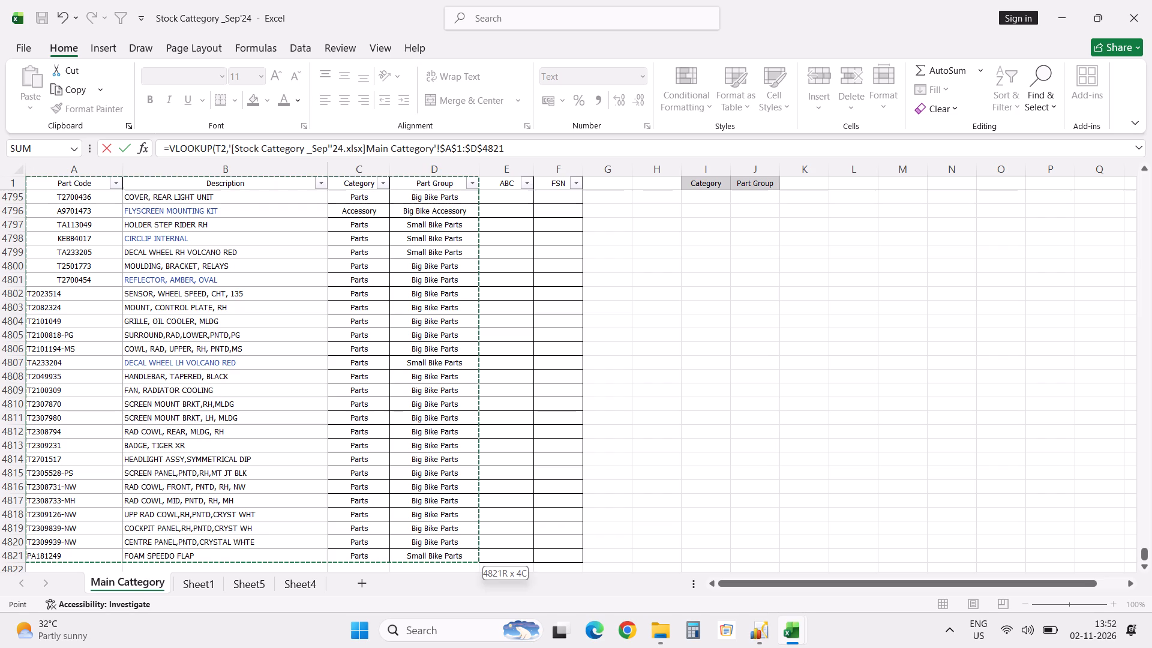
type(",3,0")
key("Return")
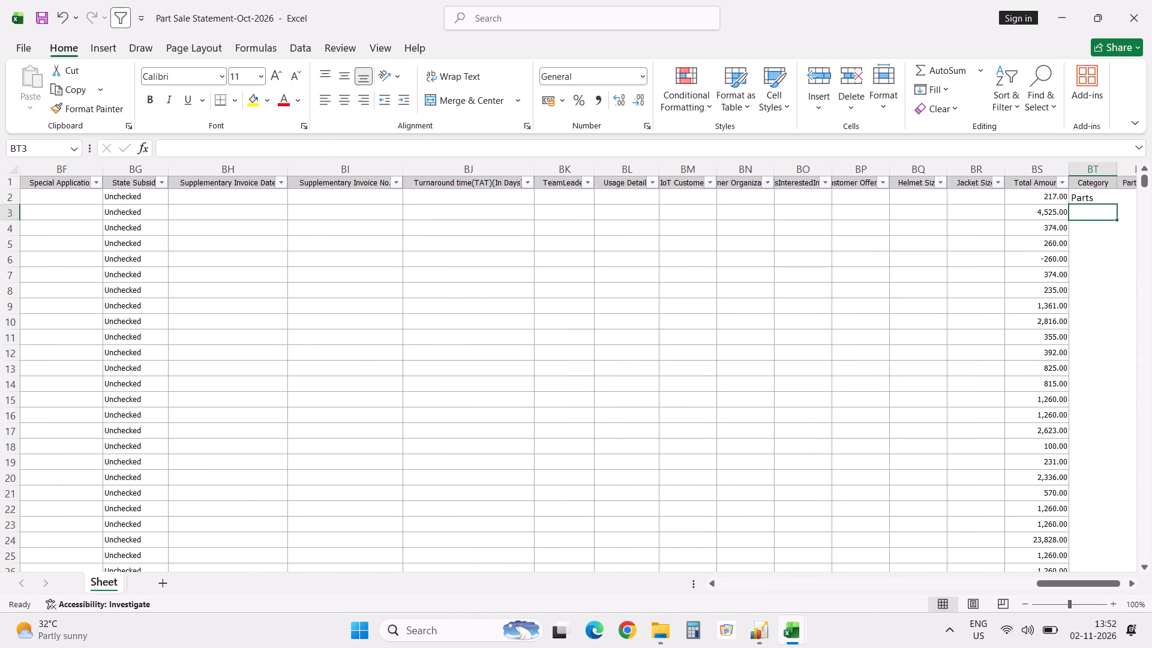
Reuse the Category VLOOKUP in the first Part Group cell, BU2, with the column index set to 4.
left_click(1095, 198)
left_click(642, 146)
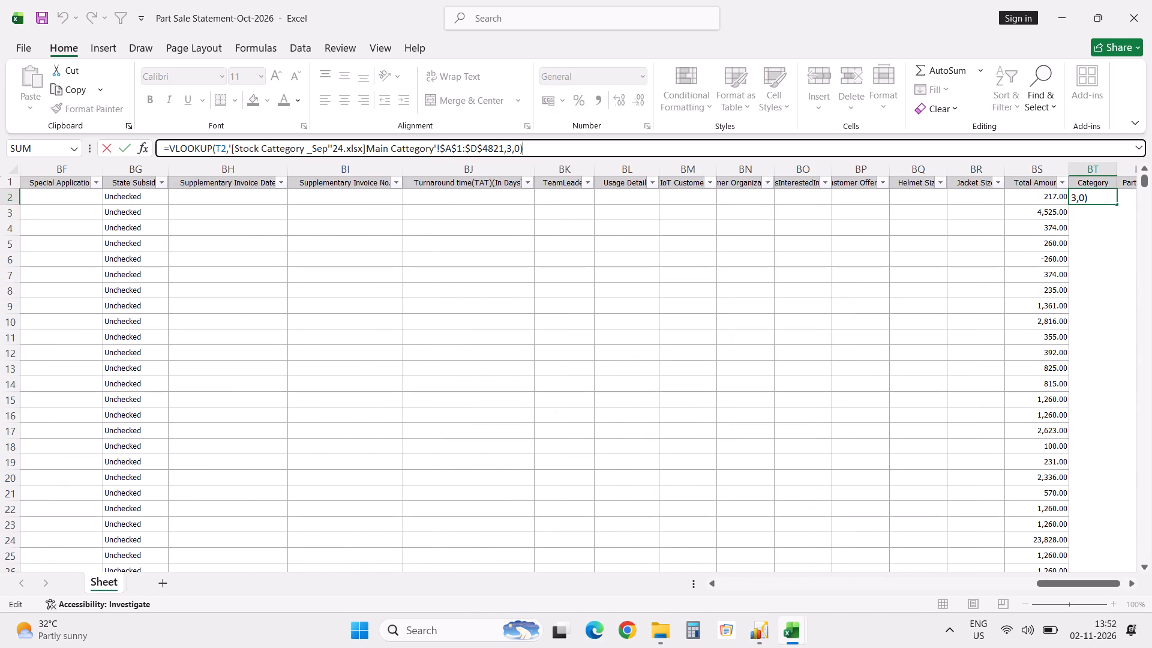
left_click(169, 145, "shift")
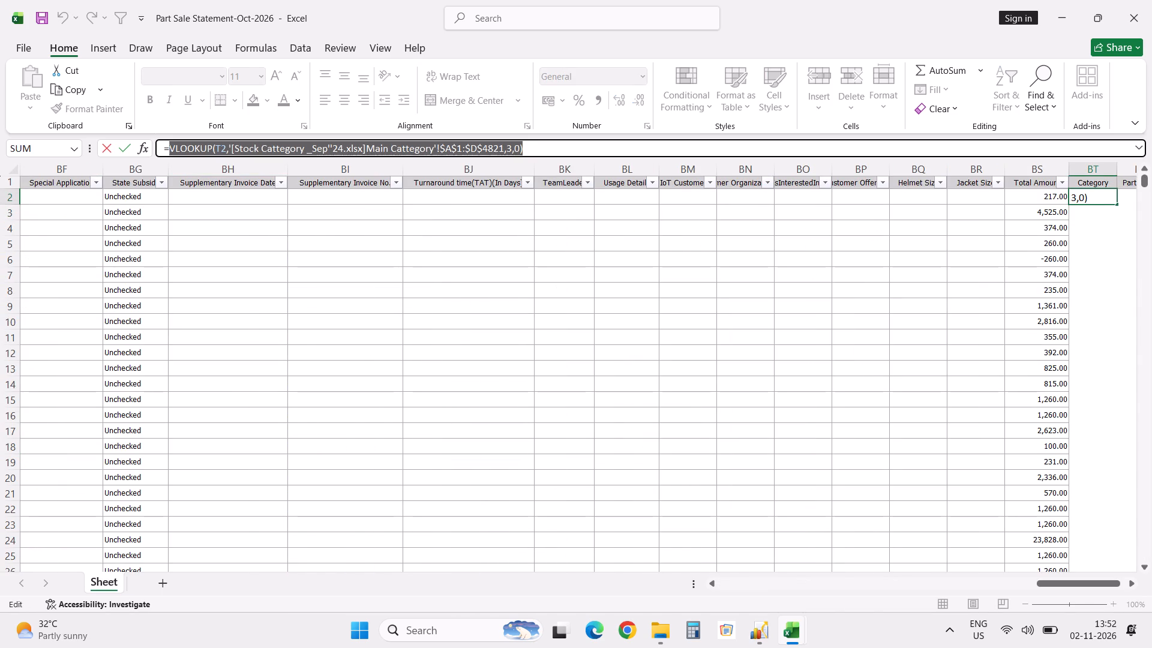
key("ctrl+c")
key("Tab")
key("ctrl+v")
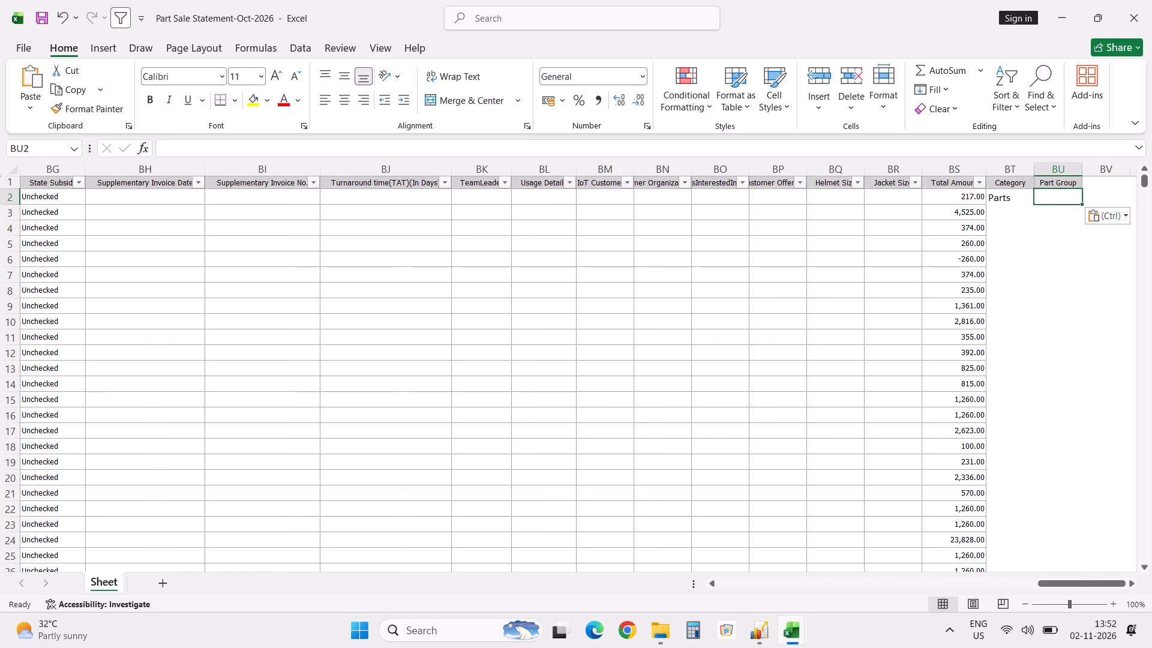
left_click(663, 151)
key("Left")
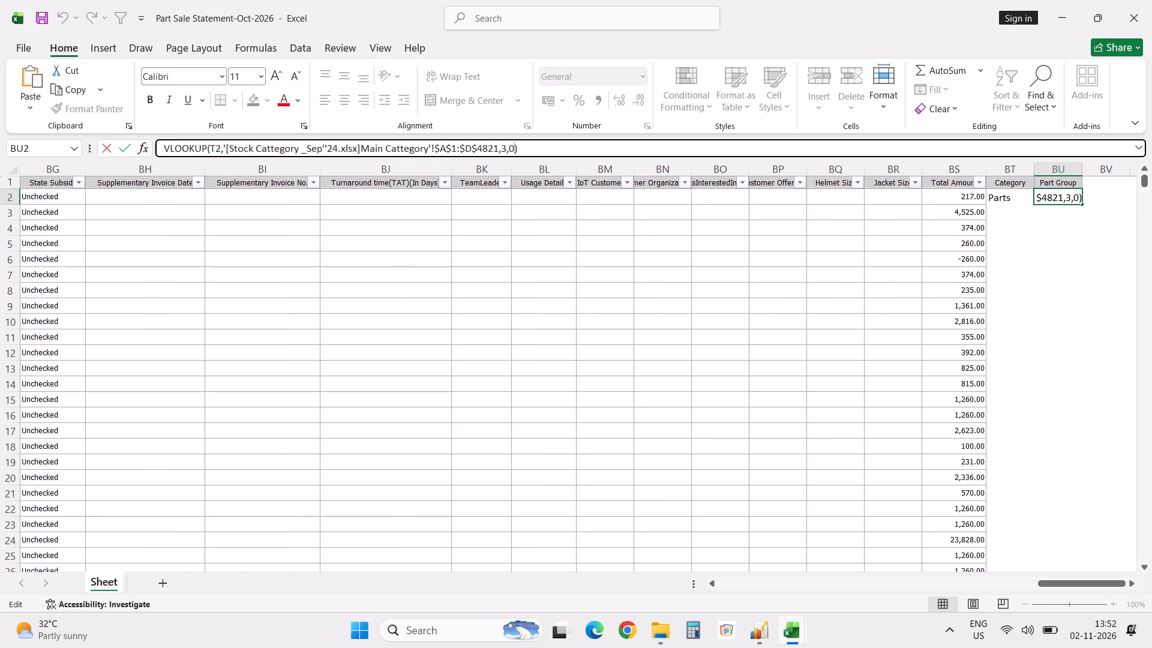
key("Left")
key("Left")
key("shift+Left")
key("4")
left_click(161, 145)
key("equal")
key("Return")
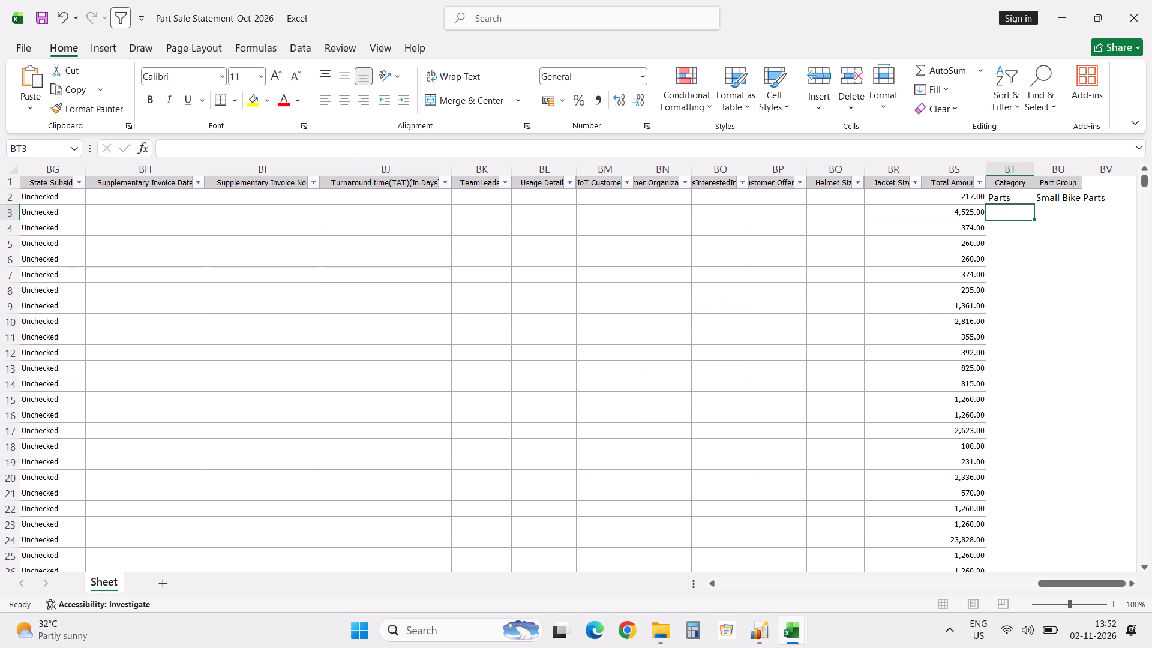
Fill the Category and Part Group lookups from BT2:BU2 down all the sale statement's rows.
key("Left")
key("Up")
key("Right")
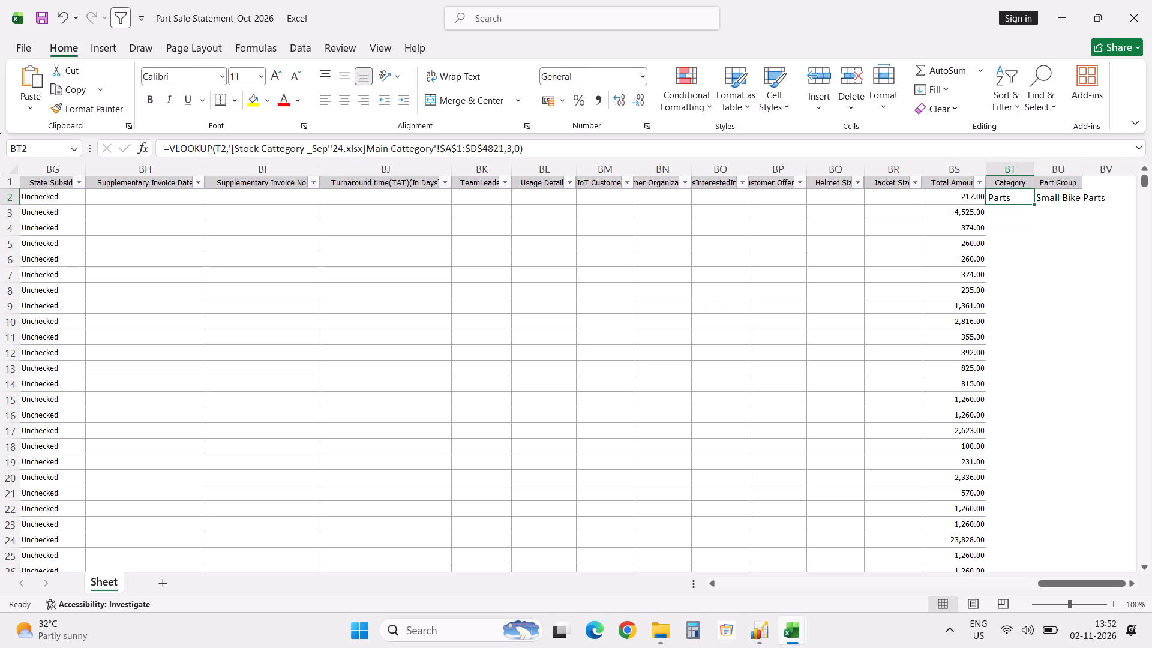
key("shift+Right")
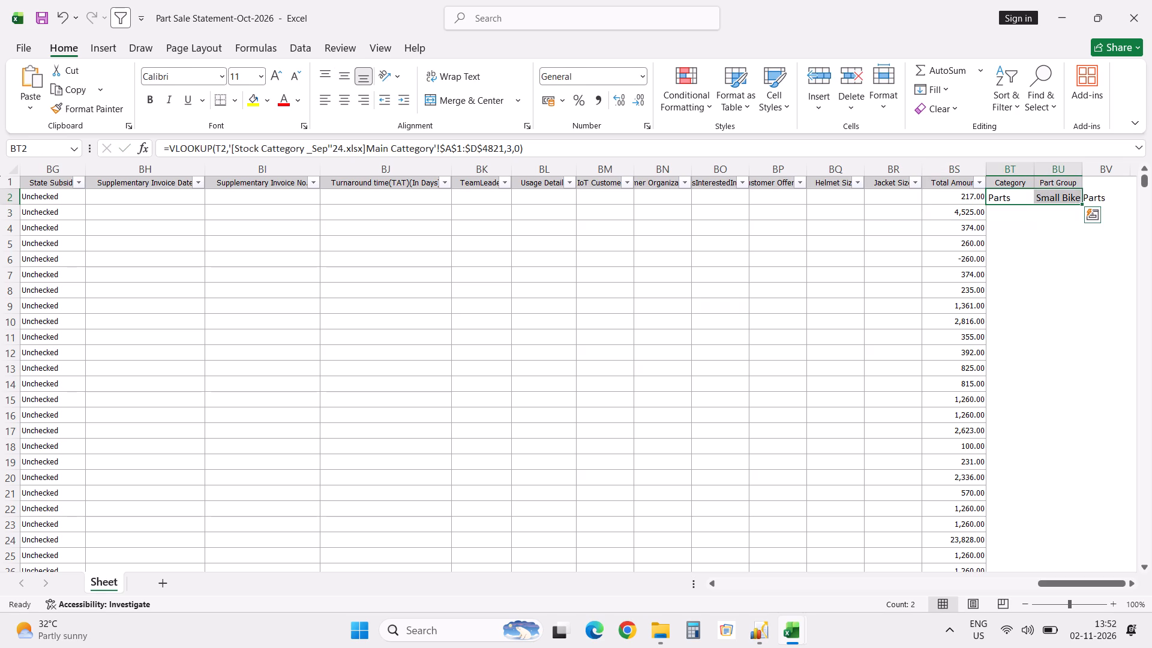
double_click(1084, 204)
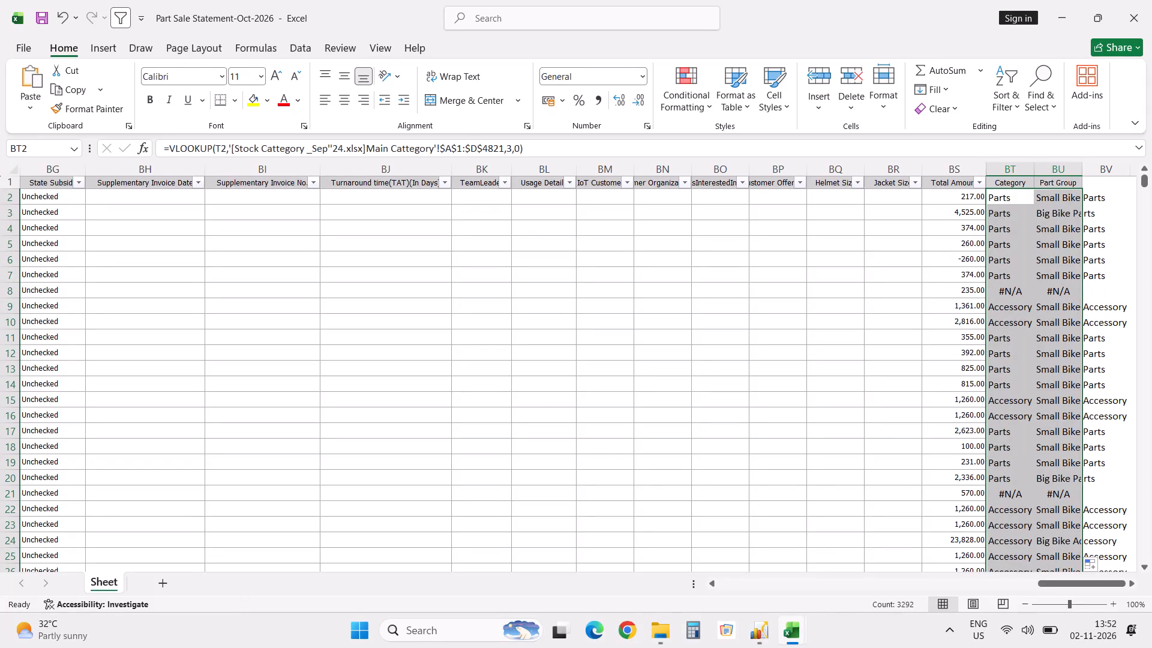
Remove and re-add the header row's filter so it also covers the Category and Part Group columns.
left_click(1000, 182)
key("alt+d")
type("ff")
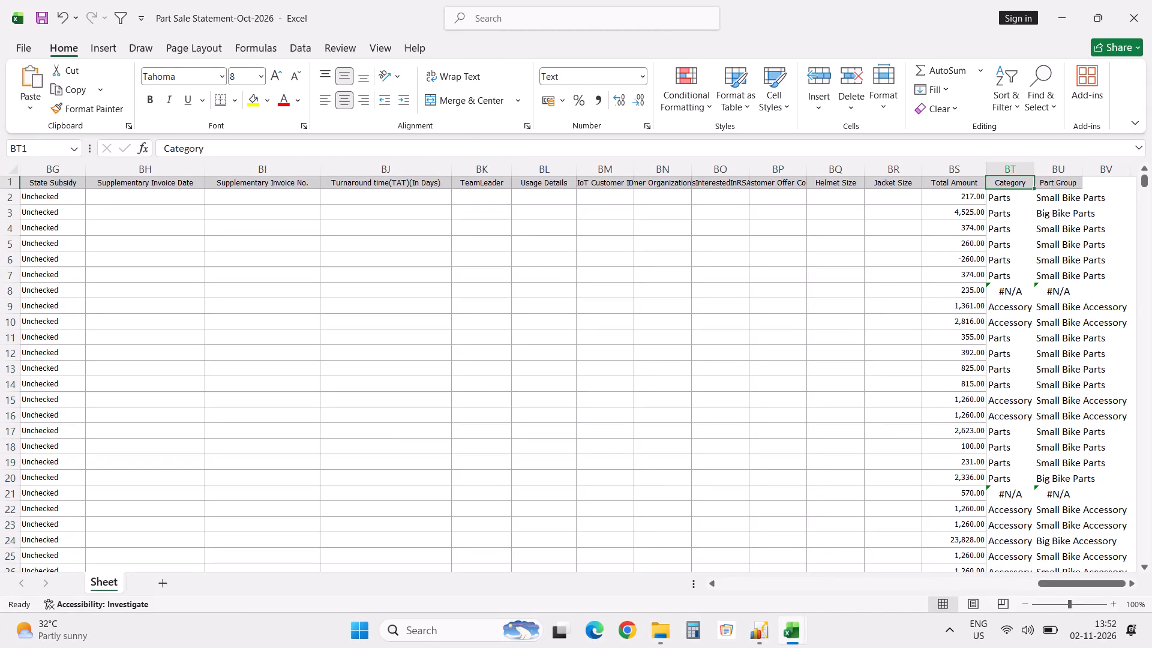
key("alt+d")
type("ff")
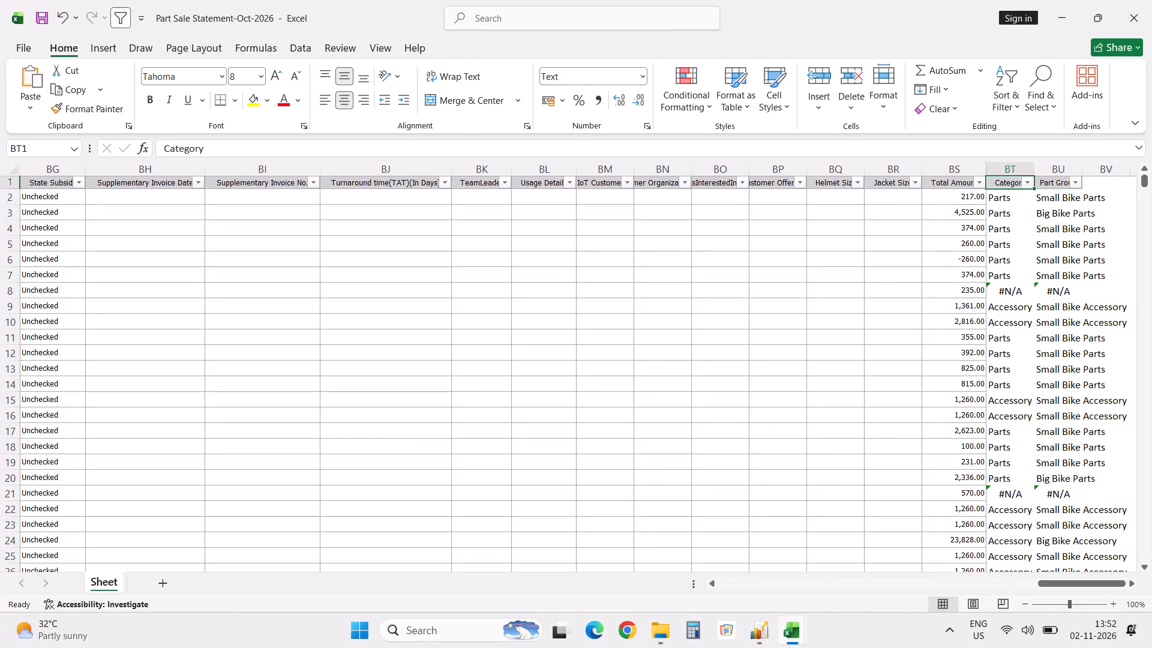
Filter the Category column to show only the #N/A rows.
left_click(1028, 185)
left_click(912, 374)
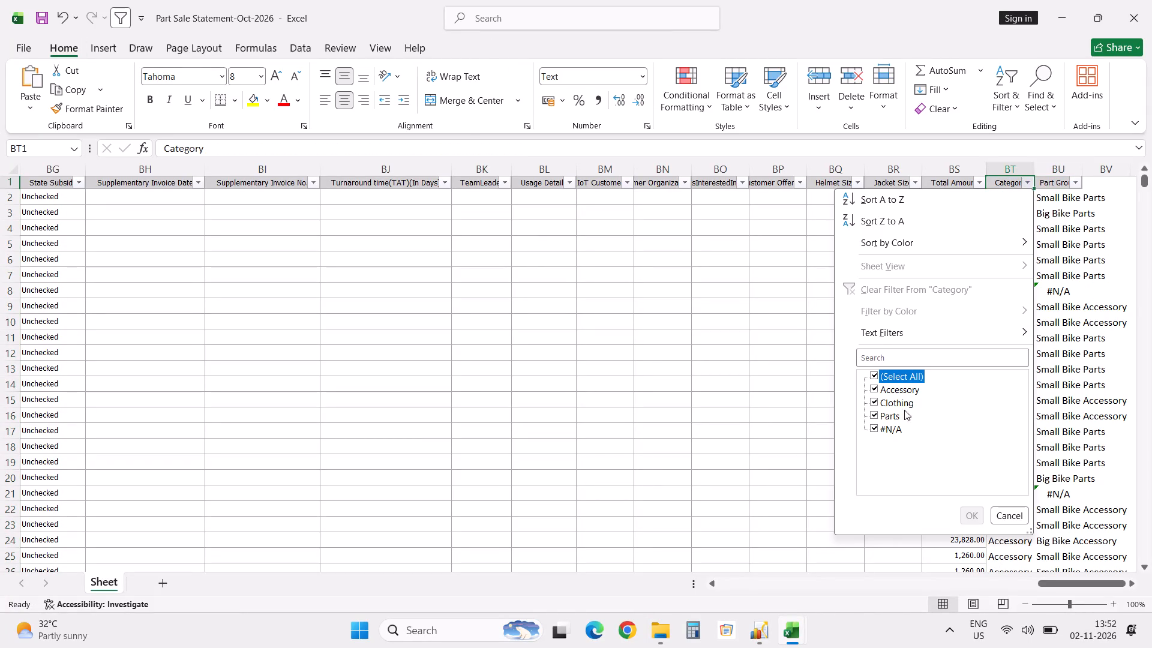
left_click(895, 428)
left_click(972, 515)
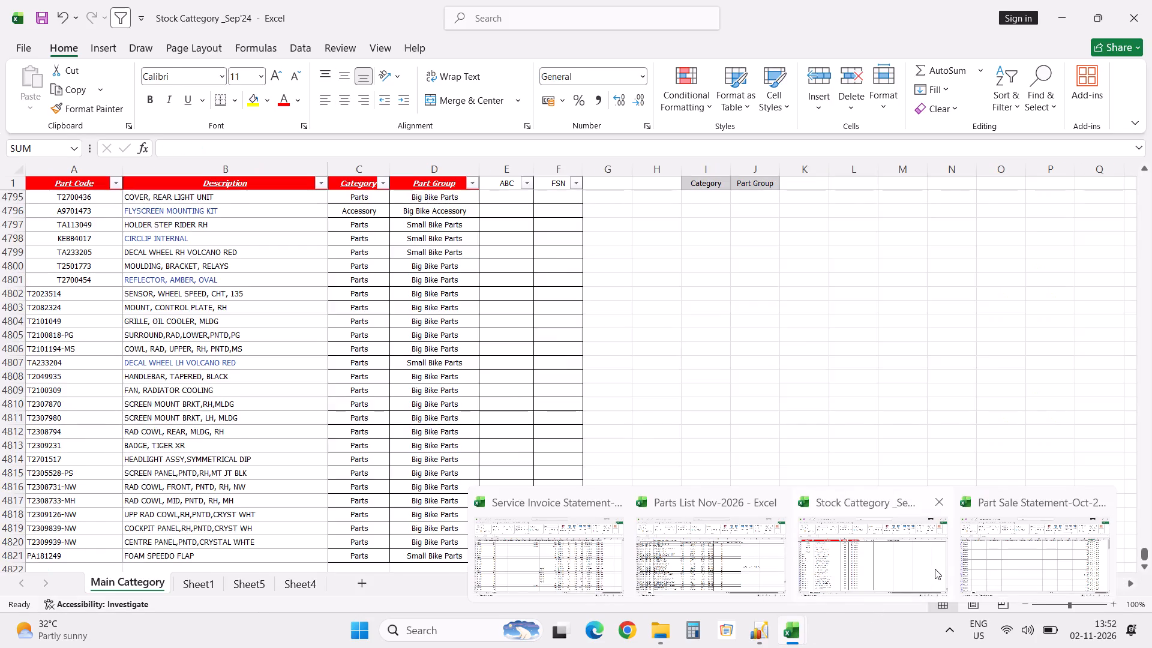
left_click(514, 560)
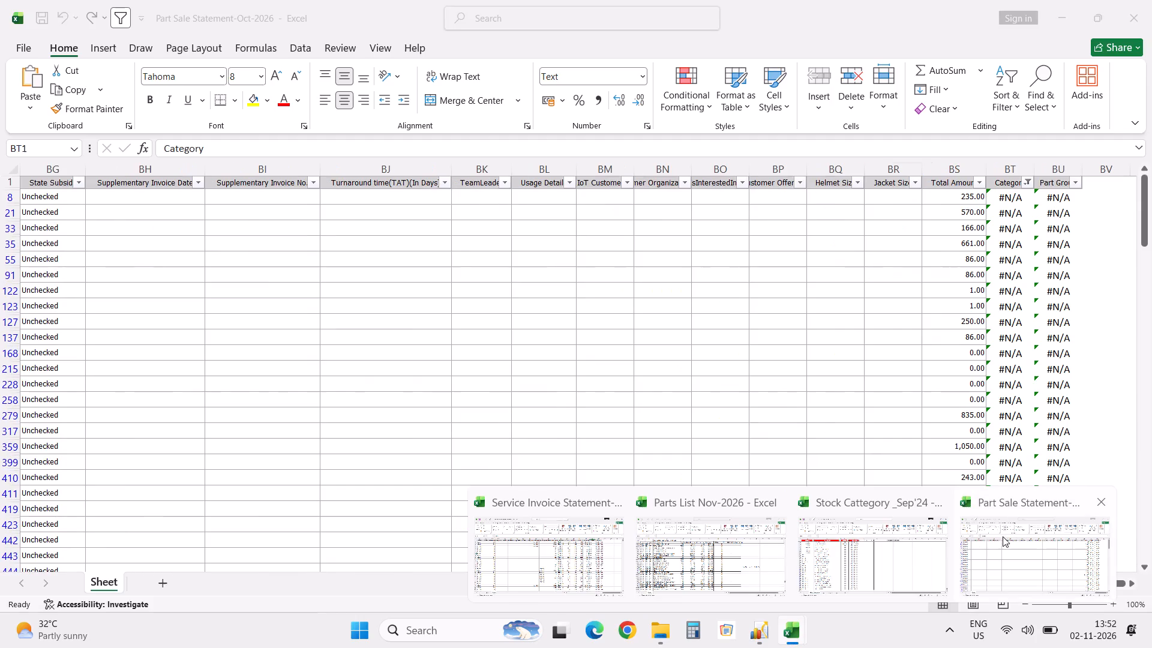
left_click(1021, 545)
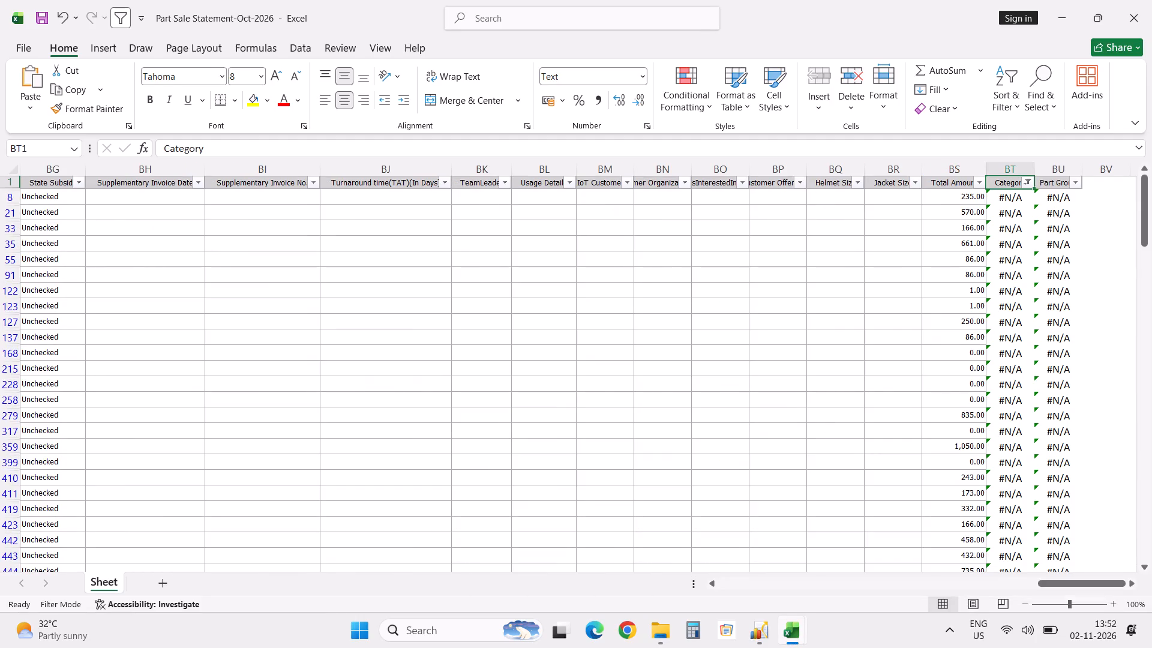
Convert the part numbers stored as text in the filtered Part No column, from T8 down to row 1645, to numbers.
left_click(169, 185)
key("Left")
key("Left")
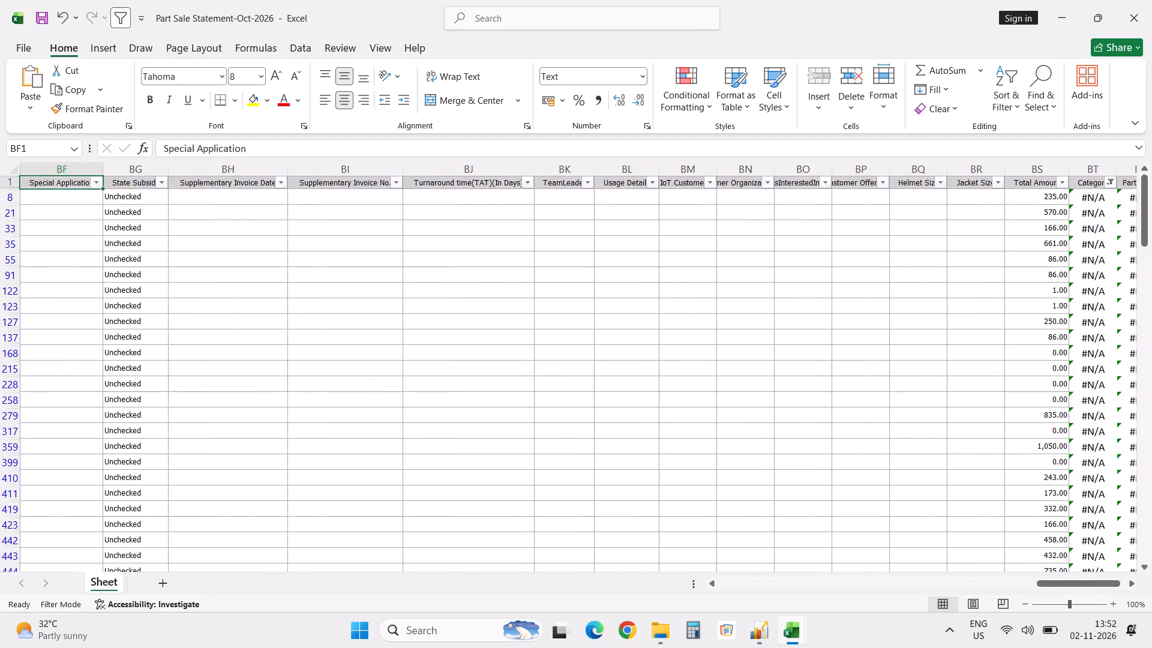
key("Left")
key("Left")
key("Left")
key("Left")
key("Left")
key("Left")
key("Left")
key("Left")
key("Left")
key("Left")
key("Left")
key("Left")
key("Left")
key("Left")
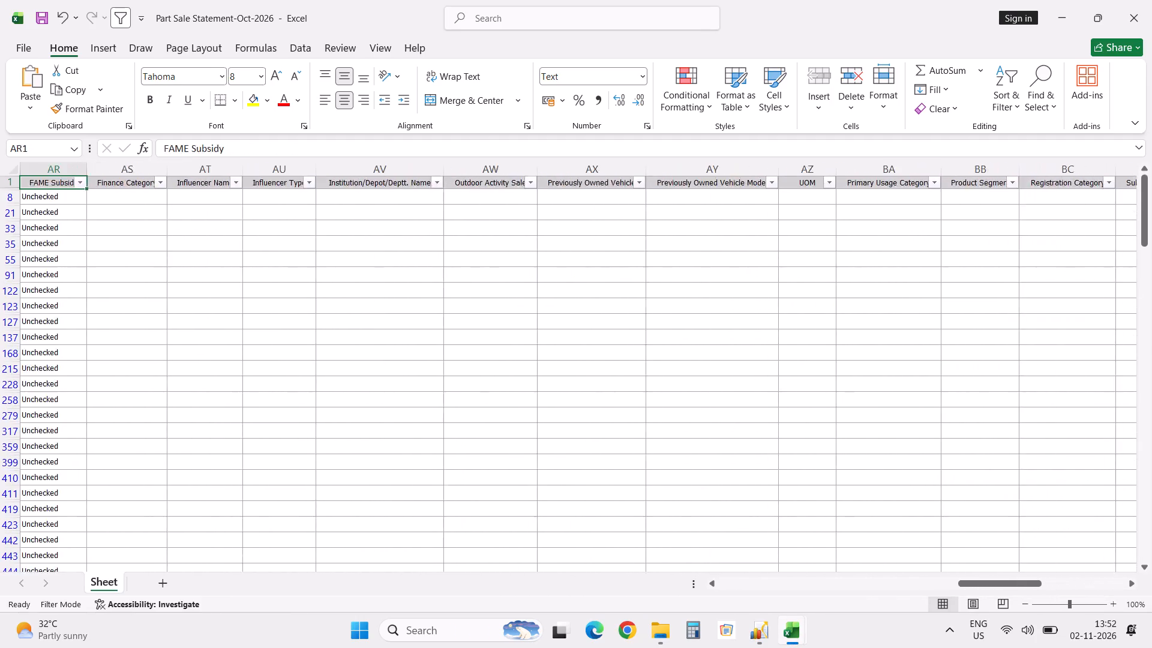
key("Left")
key("Left")
key("Left")
key("Left")
key("Left")
key("Left")
key("Left")
key("Left")
key("Left")
key("Left")
key("Left")
key("Left")
key("Left")
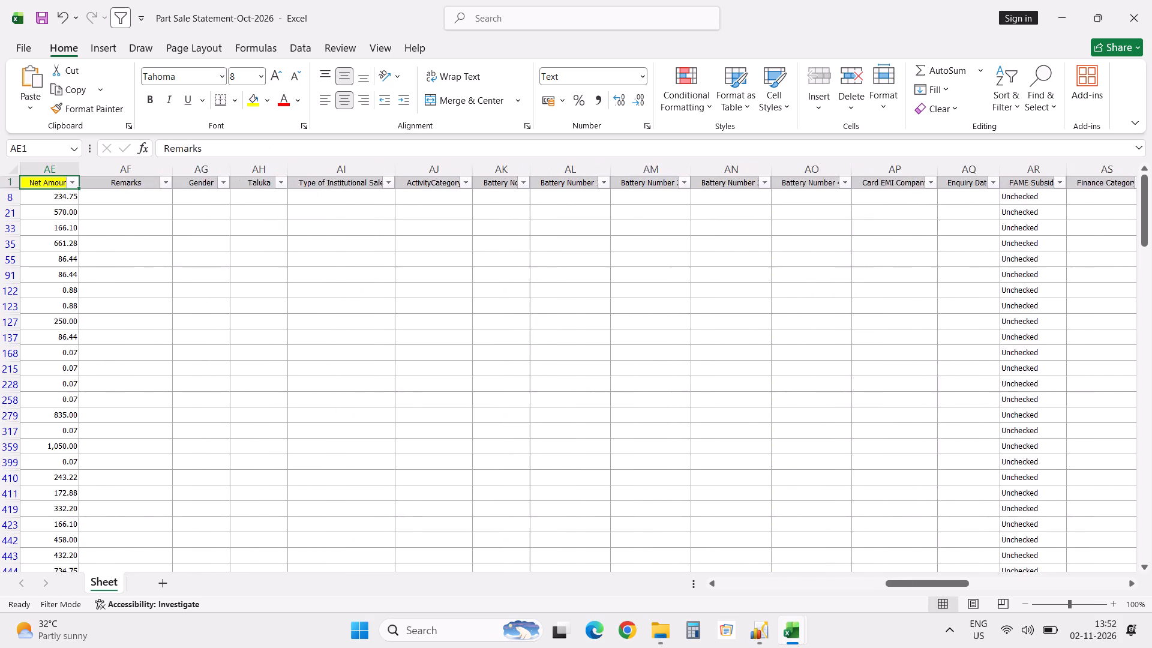
key("Left")
key("Left")
key("Left")
key("Left")
key("Left")
key("Left")
key("Left")
key("Left")
key("Left")
key("Left")
key("Left")
key("Left")
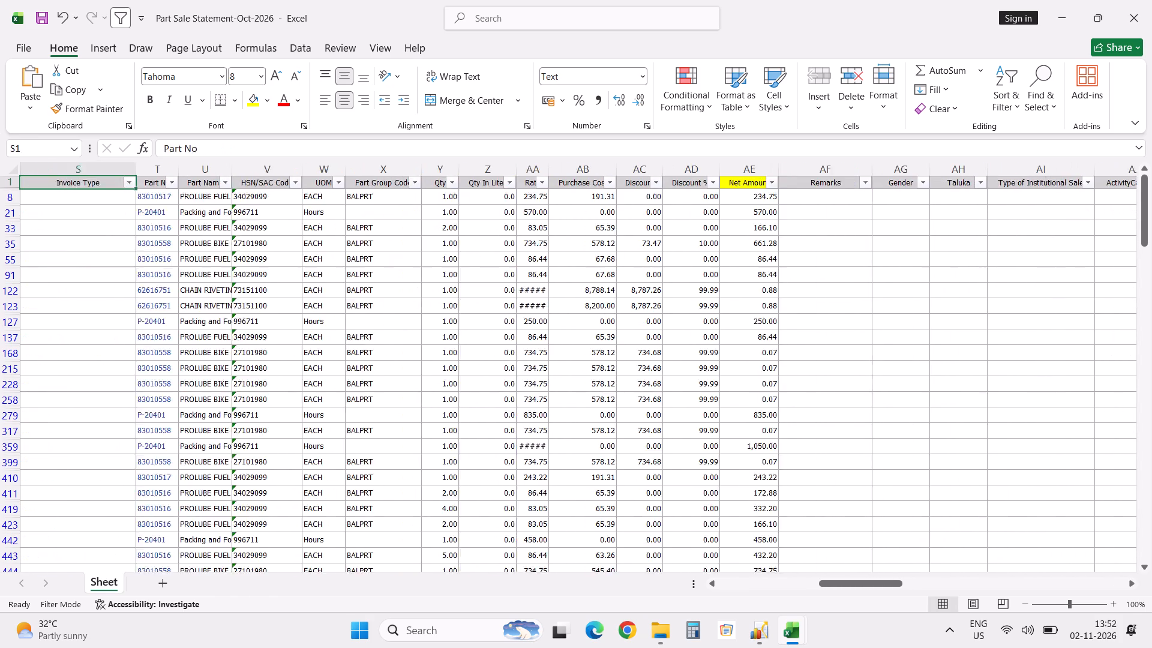
key("Left")
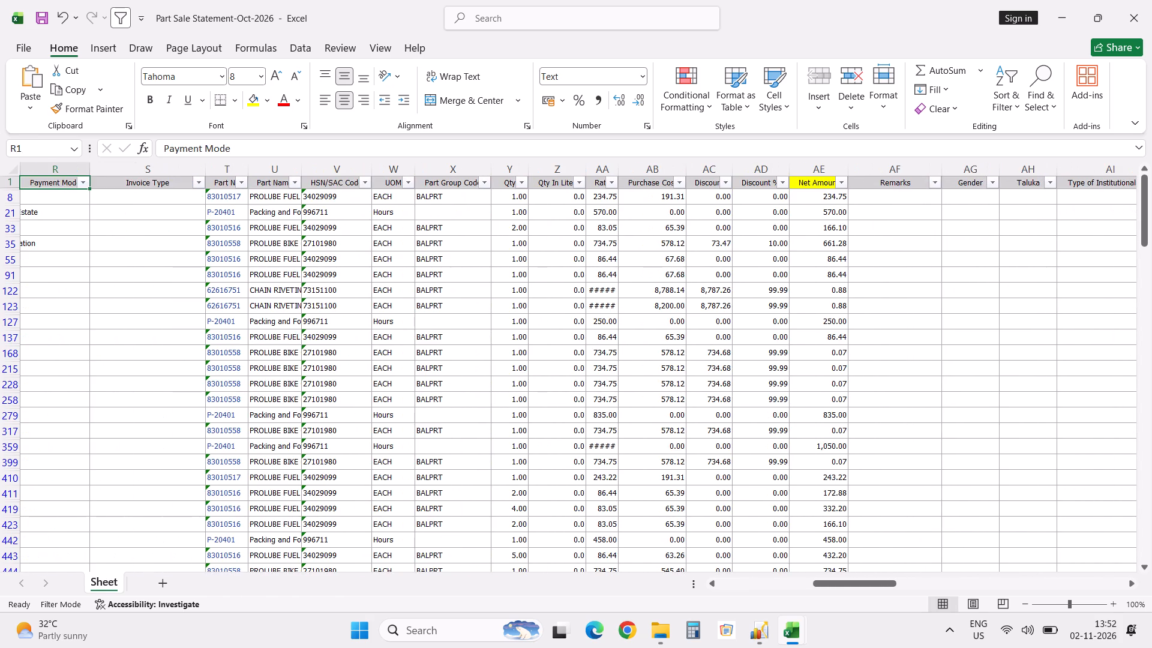
left_click(237, 199)
key("ctrl+shift+Down")
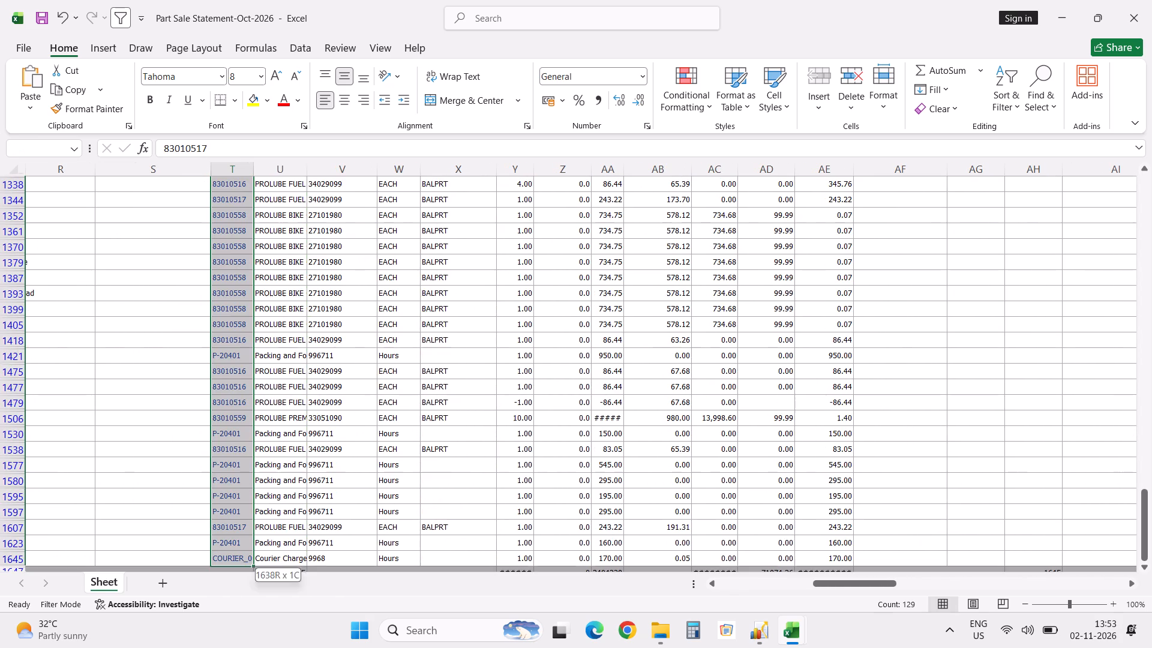
left_click(198, 188)
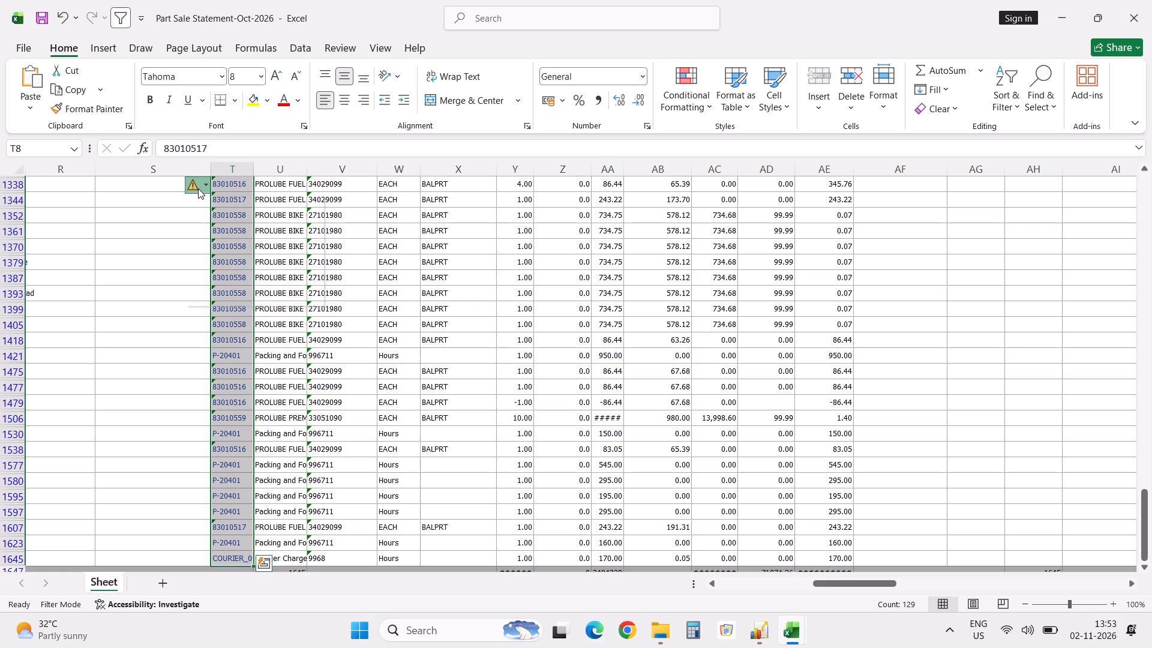
left_click(231, 224)
key("ctrl+Up")
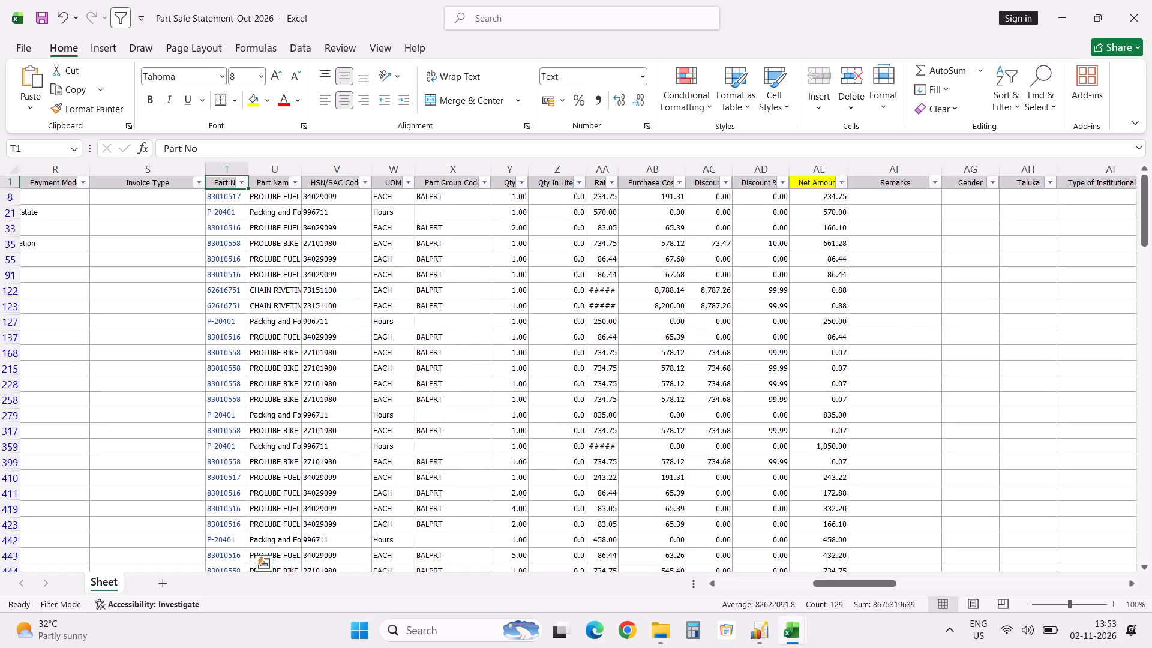
Reapply the existing filter to the sale statement so it uses the recalculated Category values.
key("Down")
left_click(363, 182)
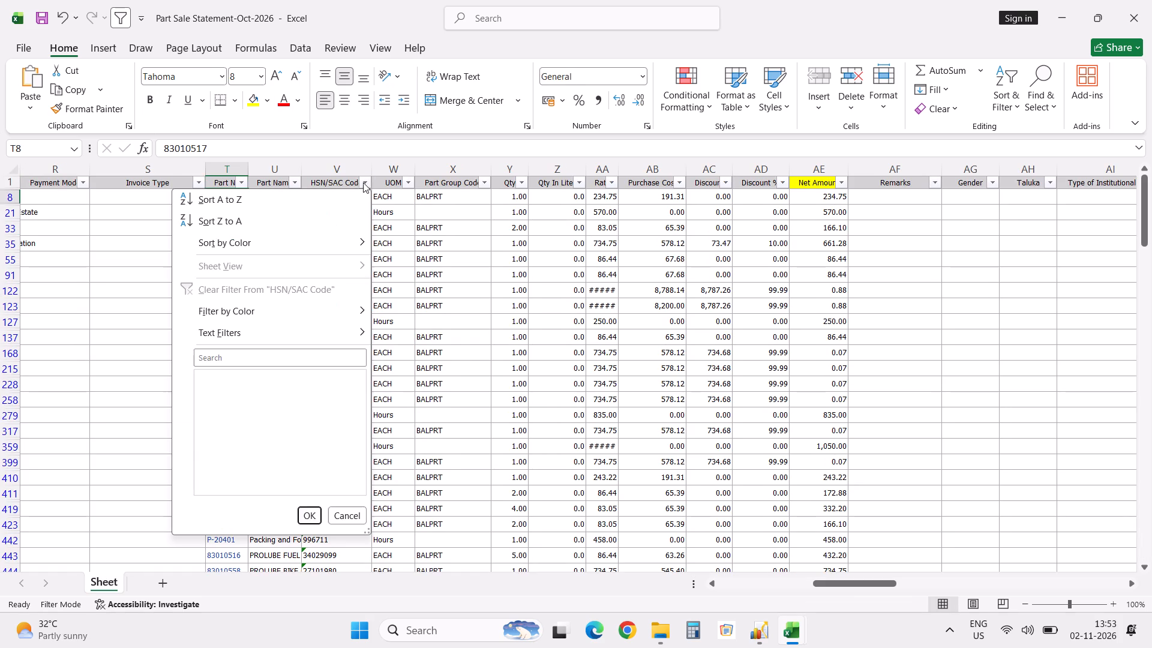
left_click(314, 509)
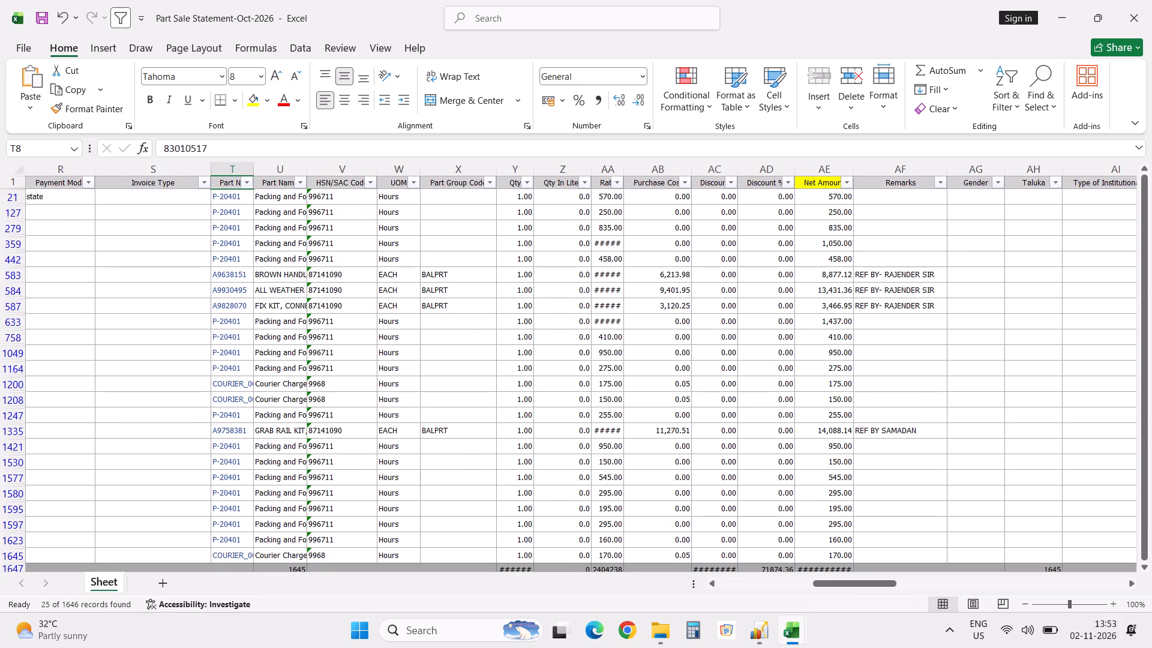
Filter Part No to exclude A9638151, A9758381, A9828070 and A9930495, keeping COURIER_001, P-20401 and the blanks.
left_click(246, 181)
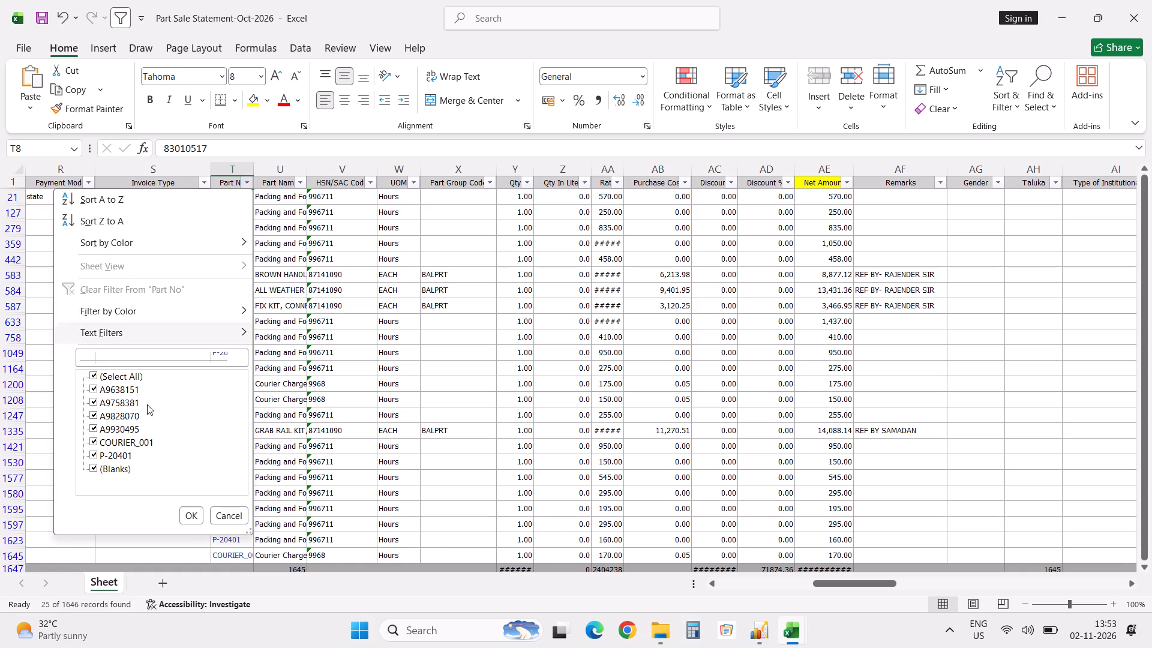
left_click(129, 390)
key("Down")
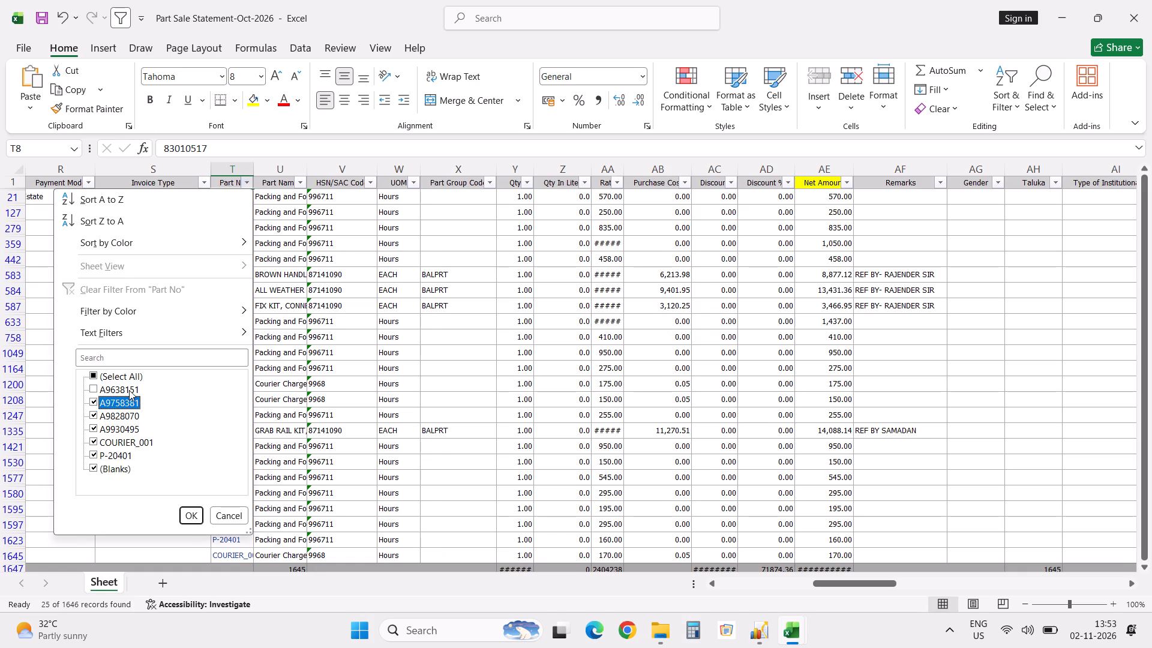
key("space")
key("Down")
key("space")
key("Down")
key("space")
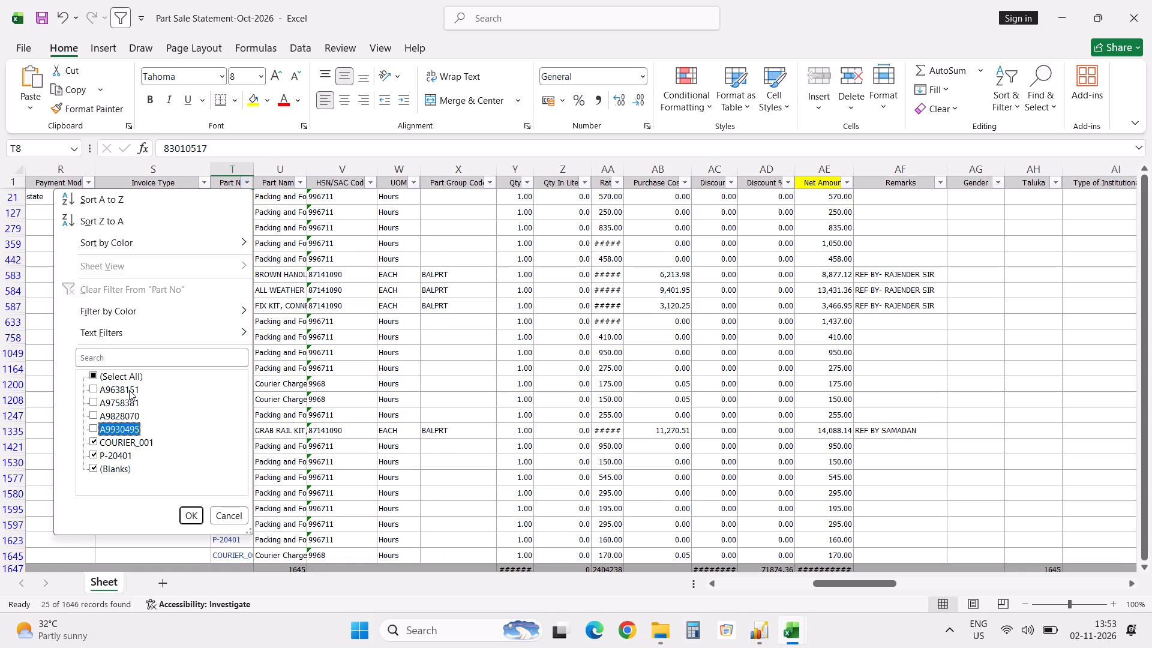
key("Return")
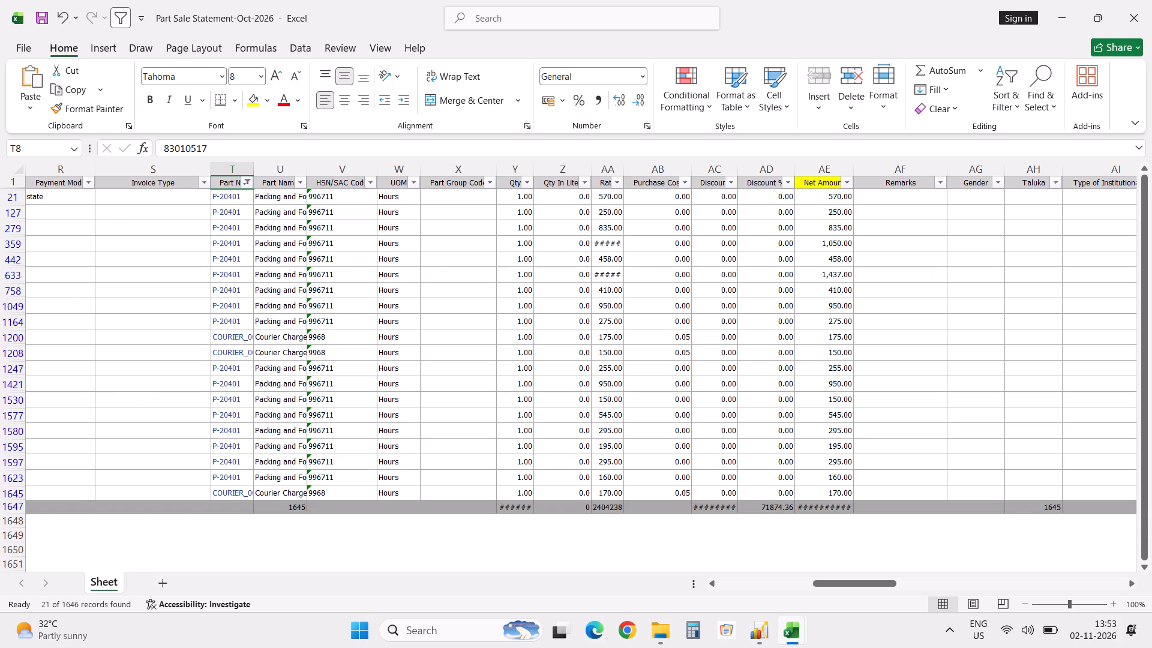
Delete the filtered P-20401 and COURIER_001 rows, from row 21 down to row 1645, from the Part Sale Statement.
left_click(22, 200)
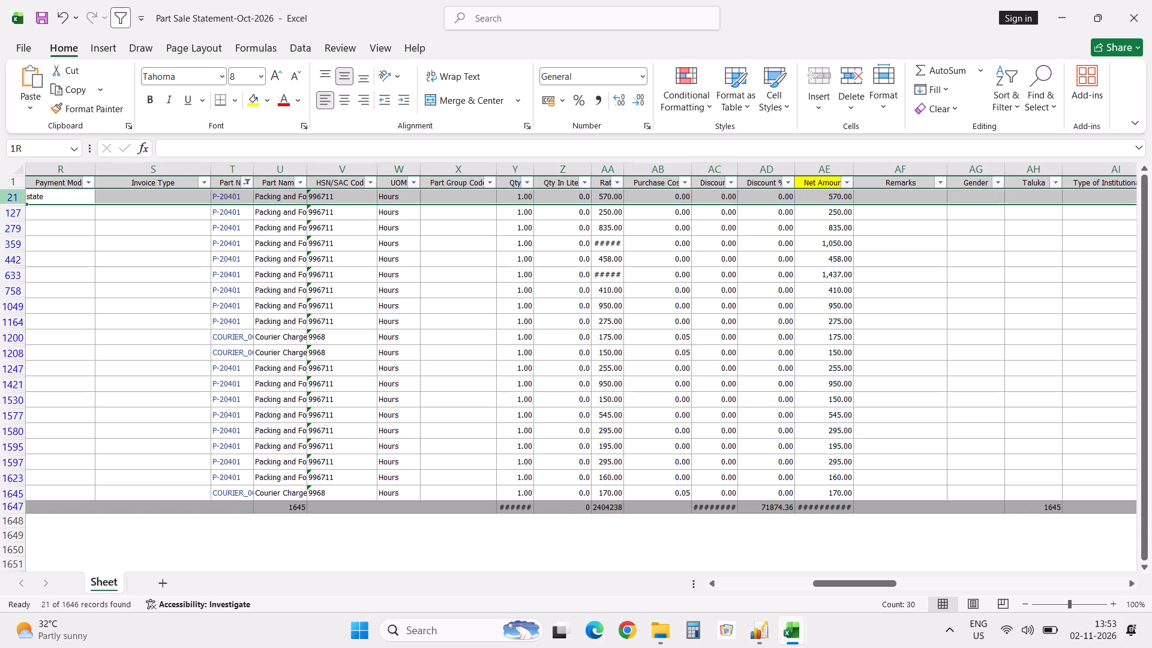
key("shift+Down")
key("shift+Down")
key("shift+Down")
key("shift+Down")
key("shift+Down")
key("shift+Down")
key("shift+Down")
key("shift+Down")
key("shift+Down")
key("shift+Down")
key("shift+Down")
key("shift+Down")
key("shift+Down")
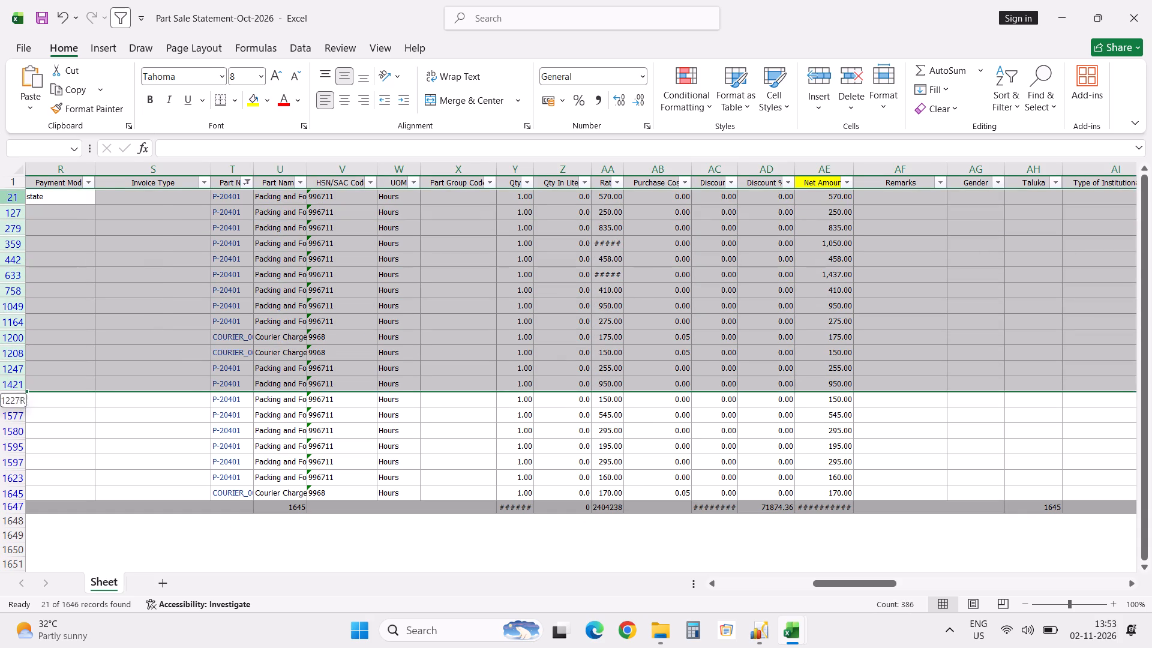
key("shift+Down")
key("shift+Down")
key("shift+Down")
key("shift+Down")
key("shift+Down")
key("shift+Down")
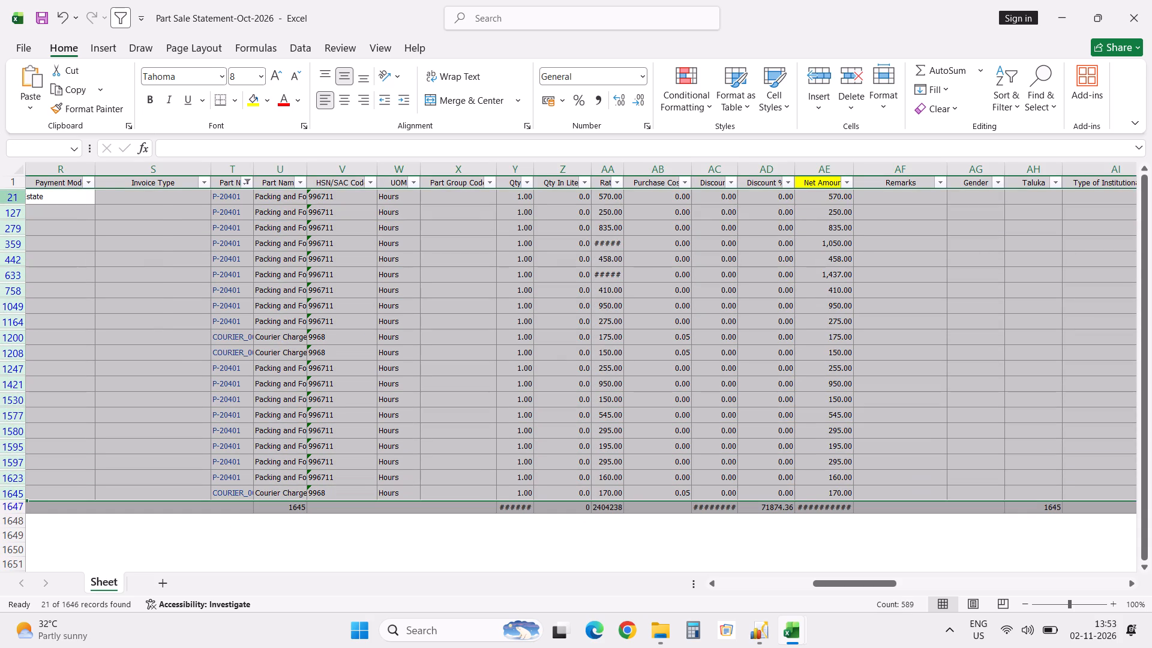
key("ctrl+minus")
left_click(231, 370)
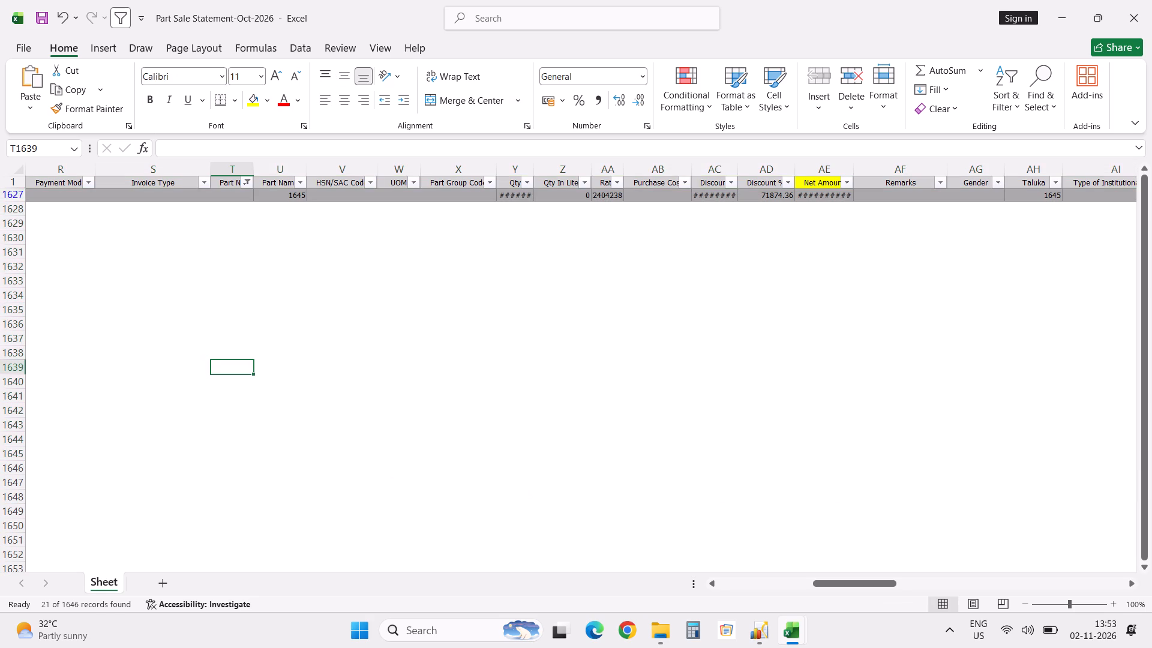
Reselect all values in the Part No filter so the four accessory part numbers are included again.
left_click(247, 184)
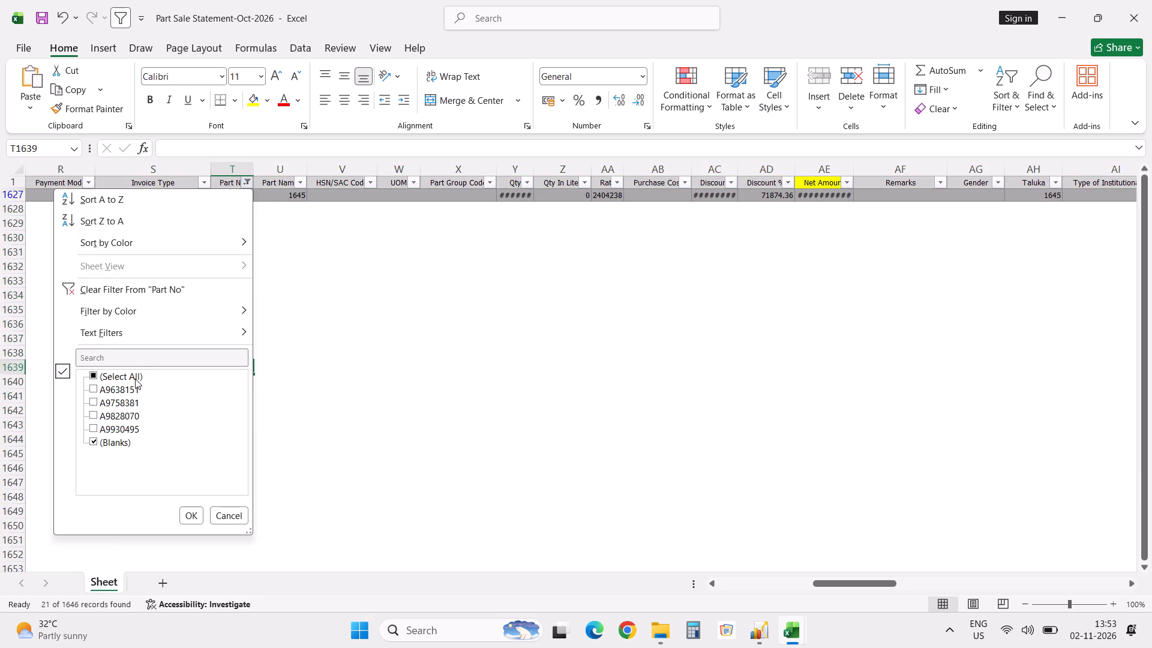
left_click(132, 379)
left_click(197, 518)
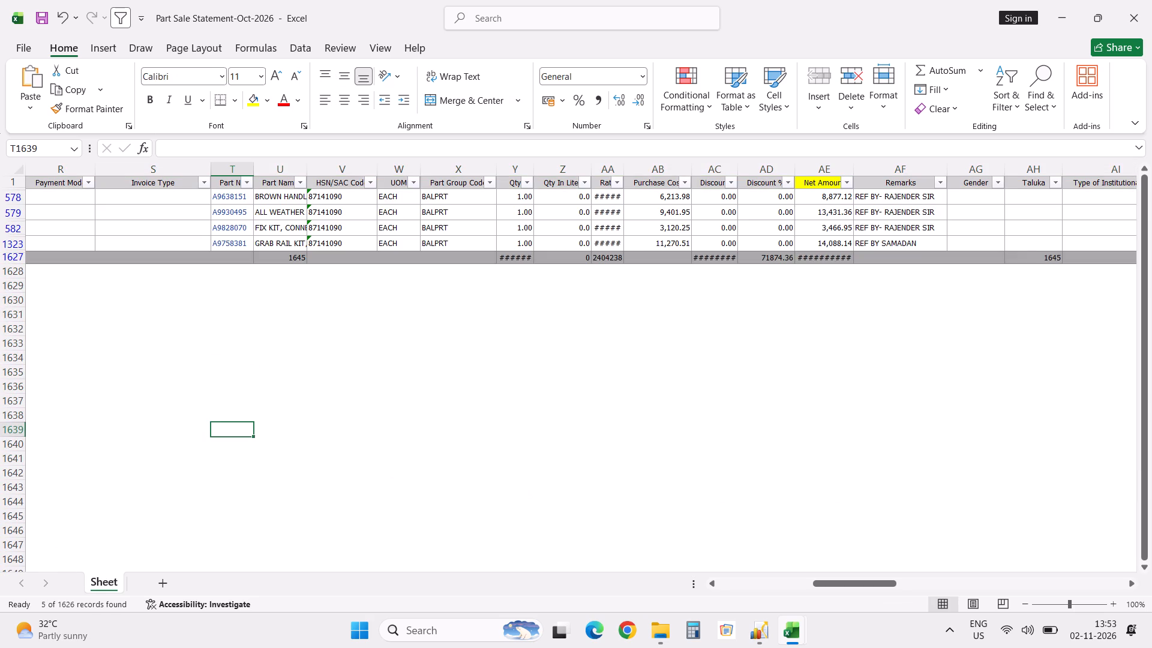
Copy Part No and Part Name of the four remaining #N/A parts into Stock Cattegory _Sep'24, Main Cattegory sheet, starting at A4822.
left_click(279, 198)
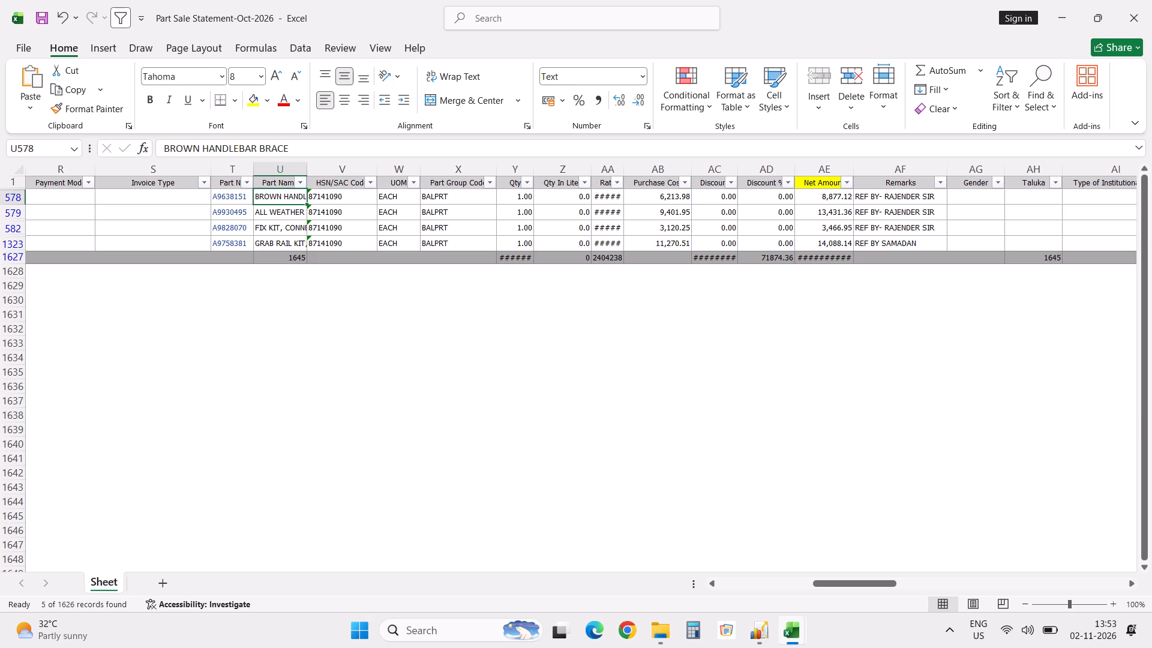
key("Down")
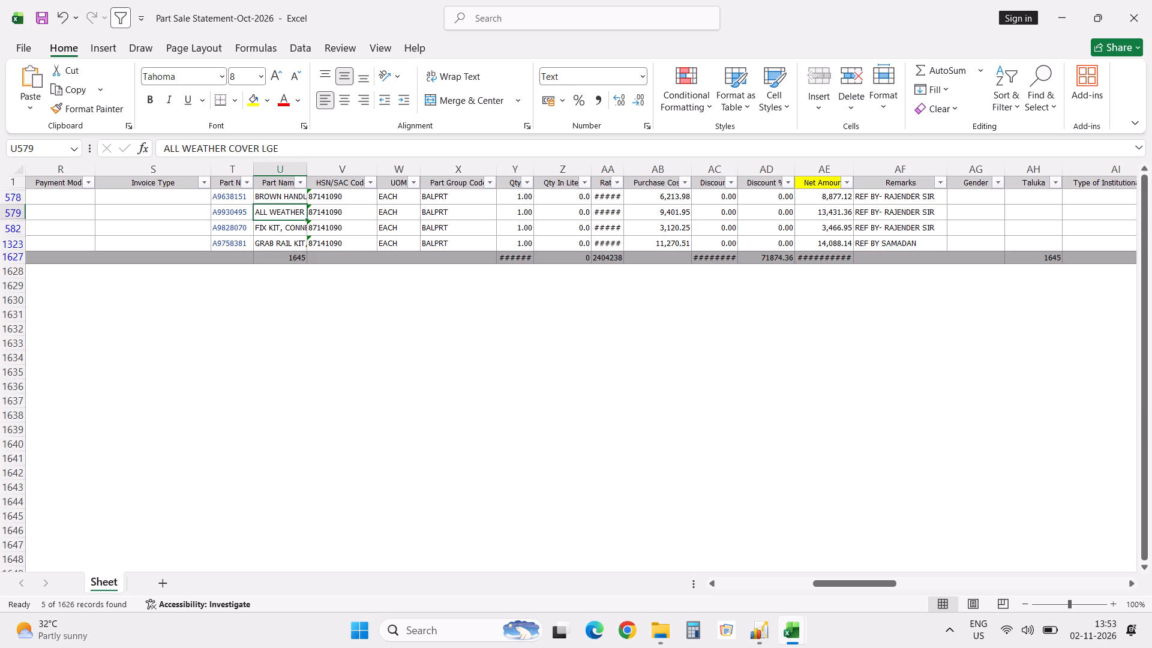
key("Down")
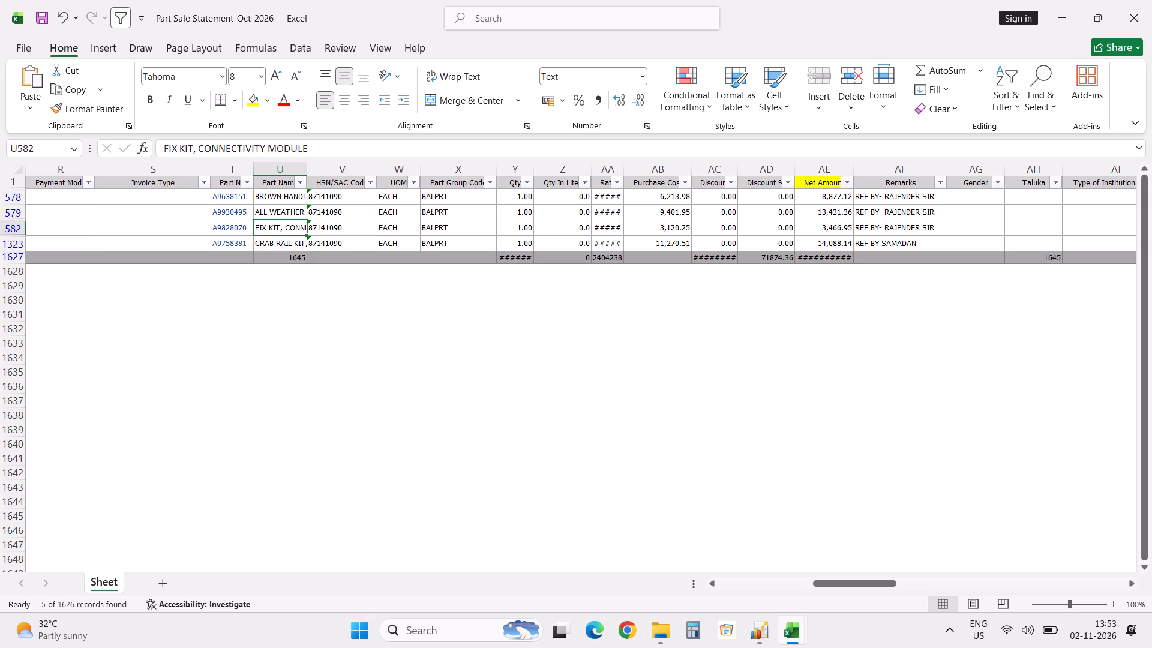
key("Down")
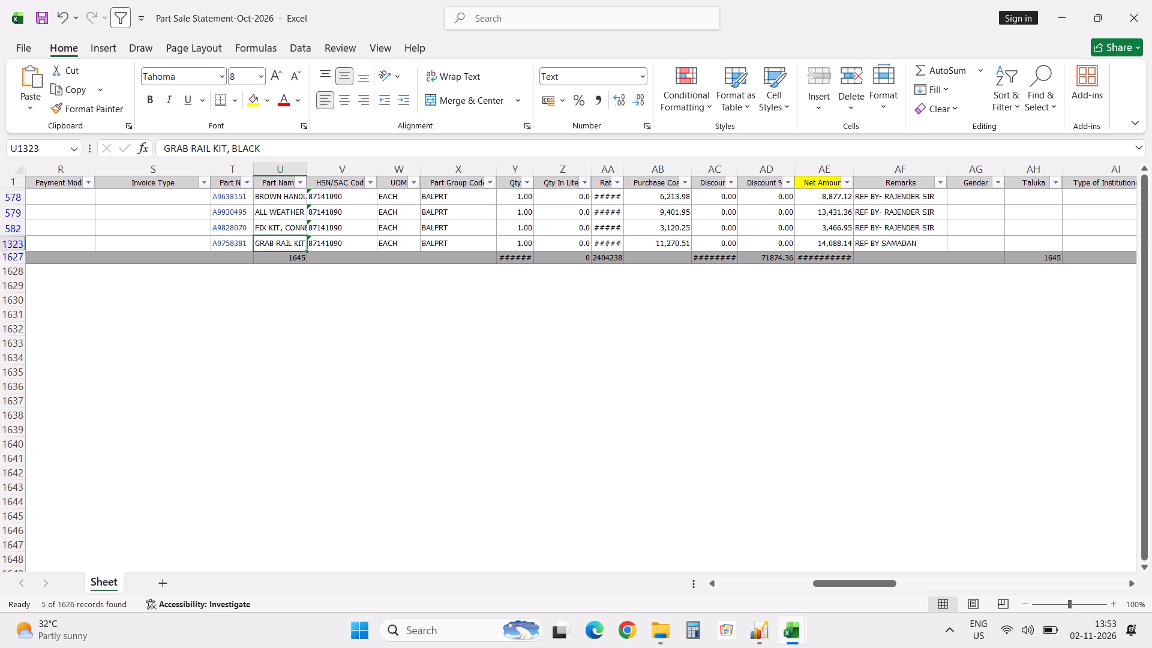
key("Left")
key("Up")
key("Up")
key("Up")
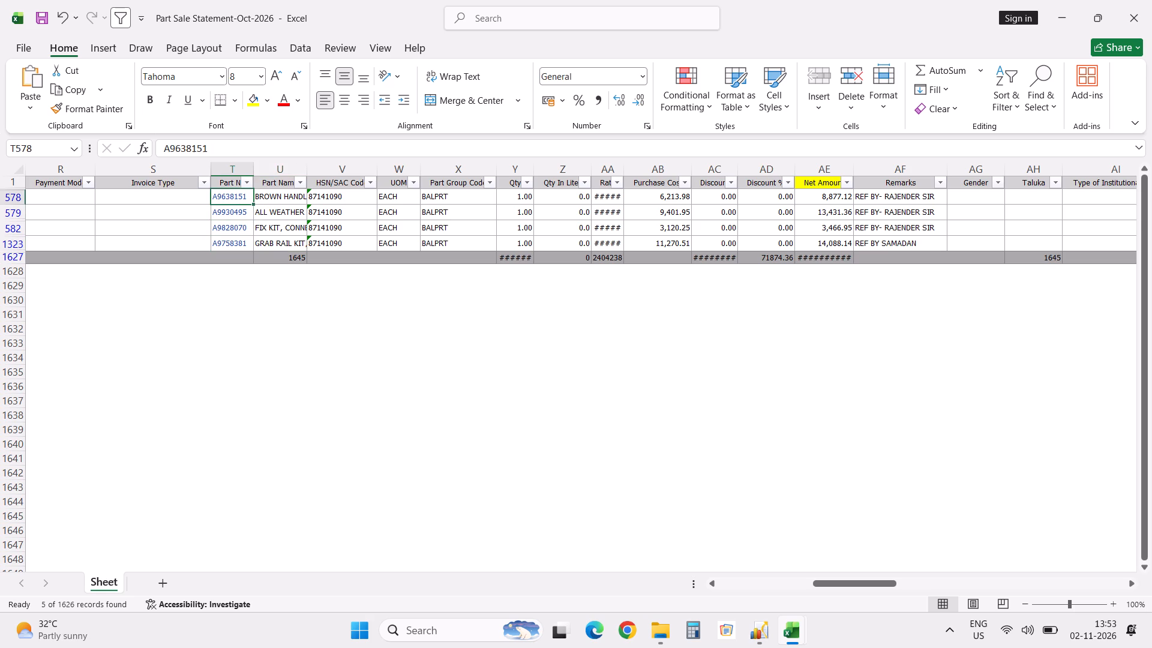
key("shift+Down")
key("shift+Down")
key("shift+Down")
key("shift+Right")
key("ctrl+c")
key("alt+Tab")
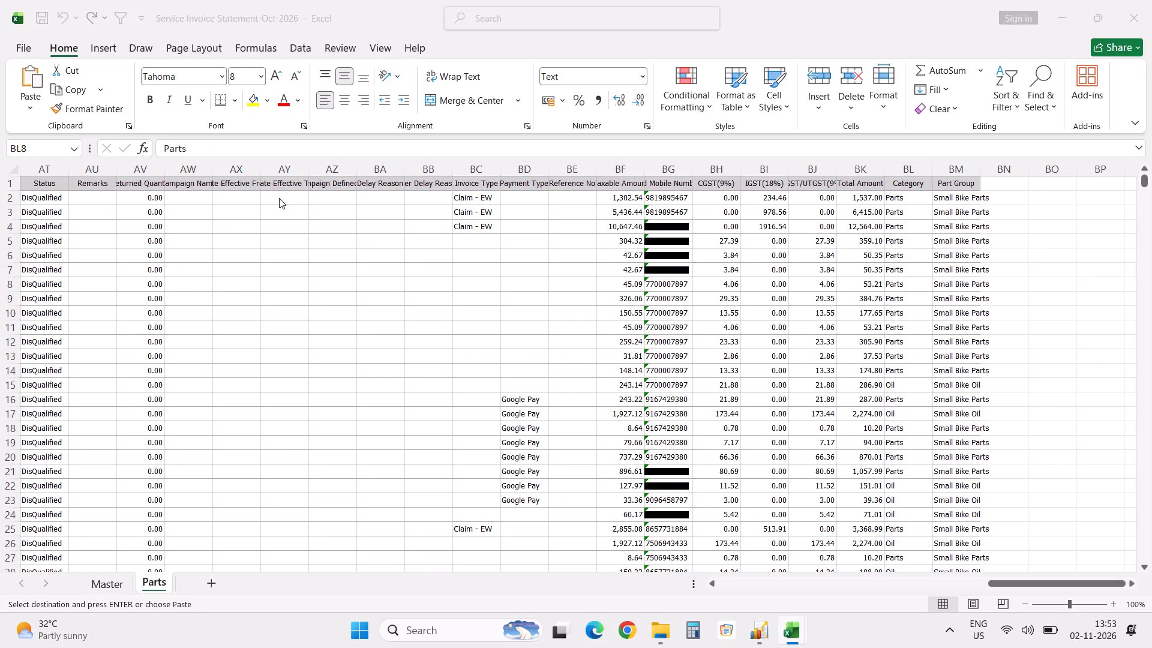
key("alt+Tab")
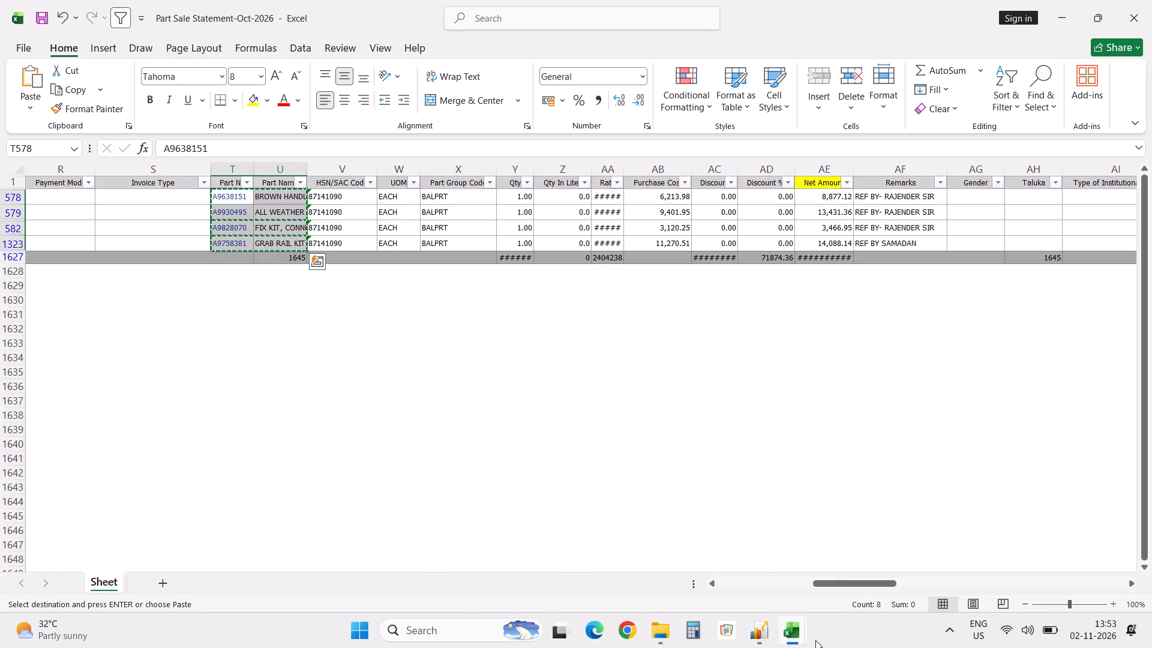
left_click(788, 629)
left_click(870, 530)
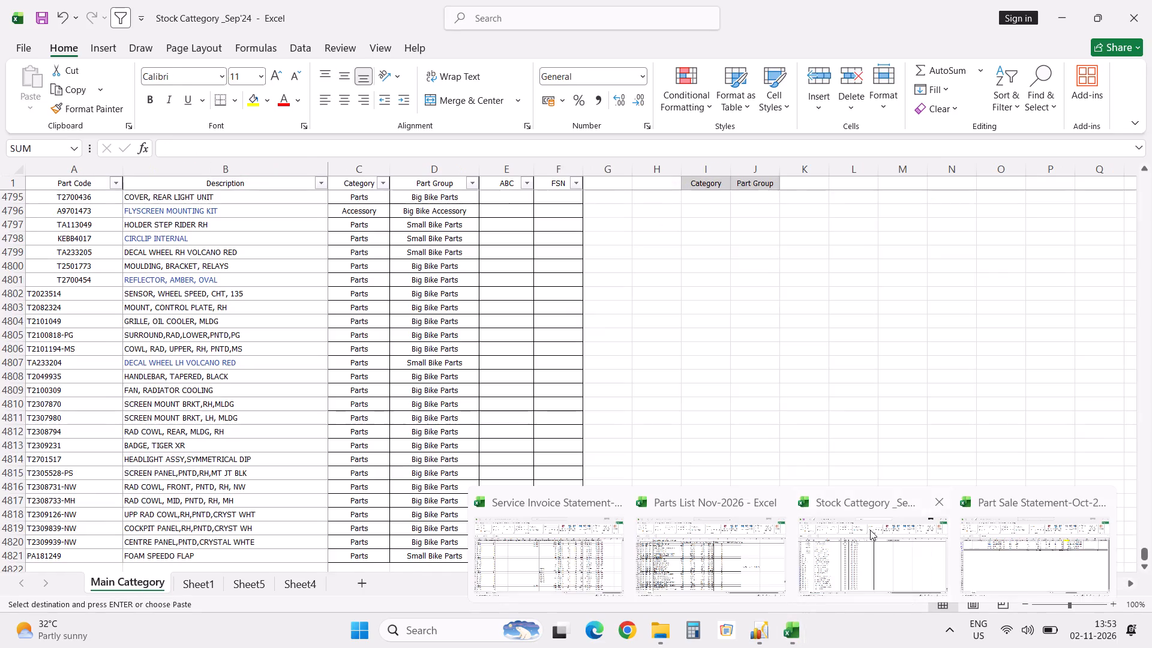
left_click(50, 467)
key("ctrl+Down")
key("Down")
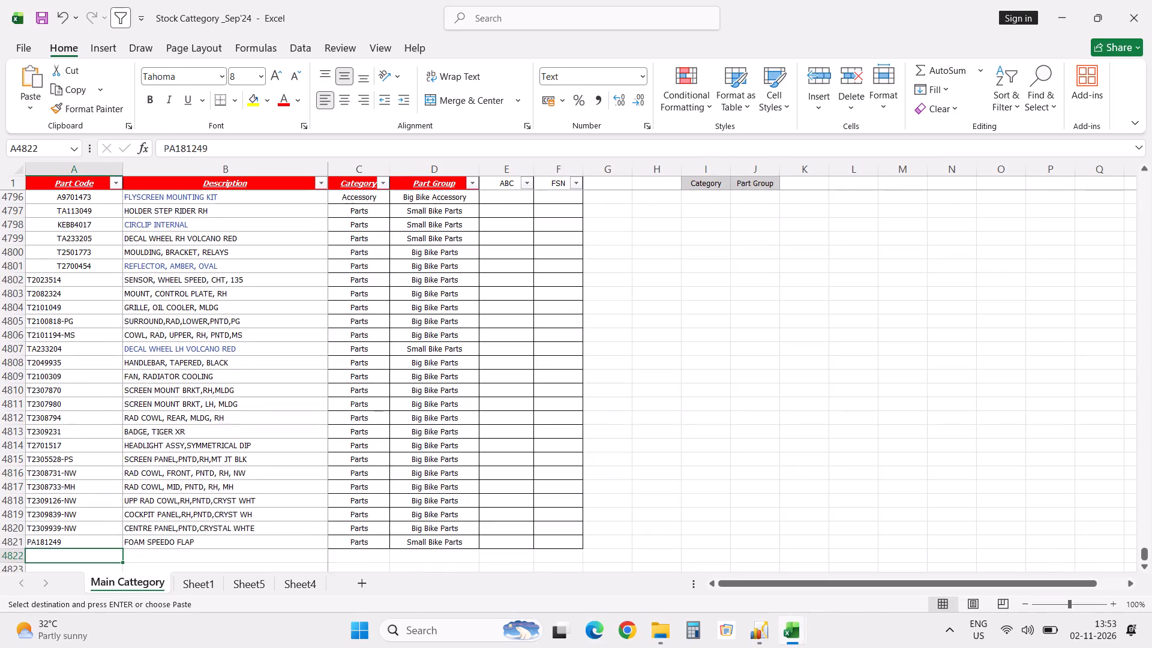
key("Return")
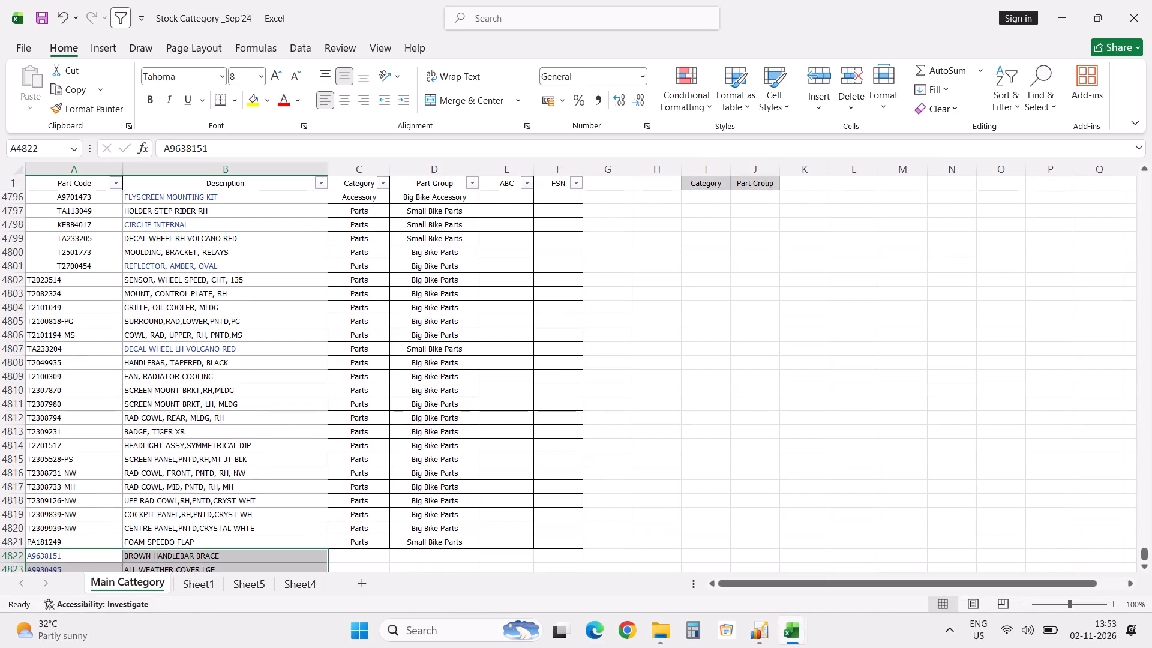
Classify the four added parts in rows 4822 to 4825 as Accessory and Big Bike Accessory, copying the entries from part A9701473.
left_click(364, 197)
key("shift+Right")
key("ctrl+c")
key("Down")
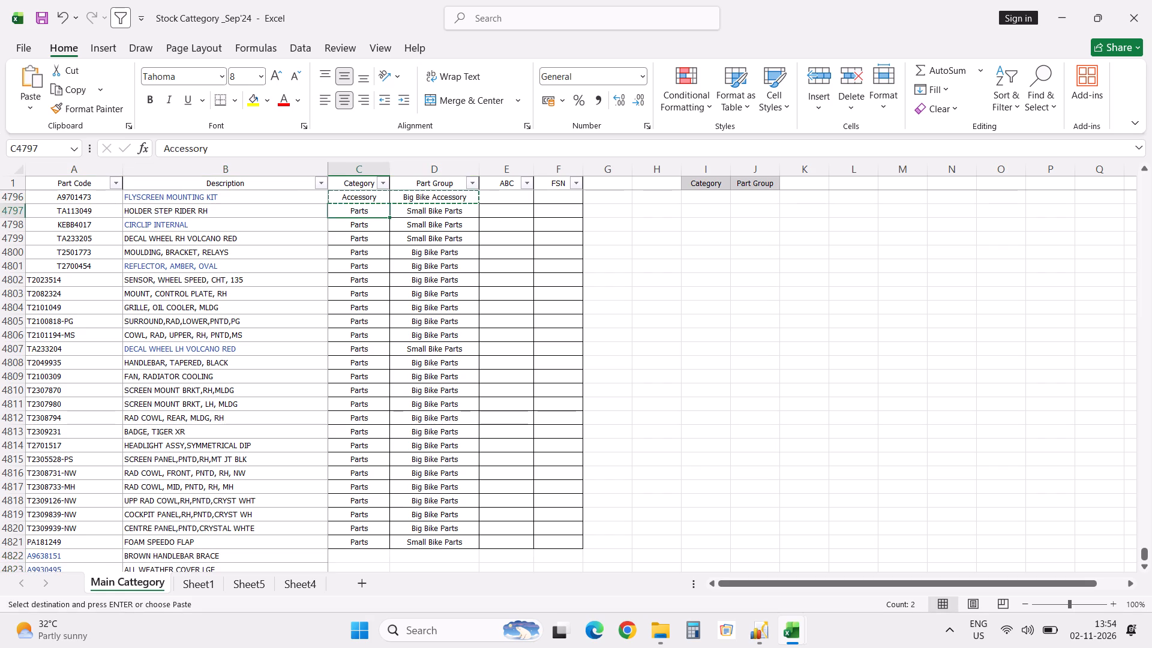
key("ctrl+Down")
key("Down")
key("Return")
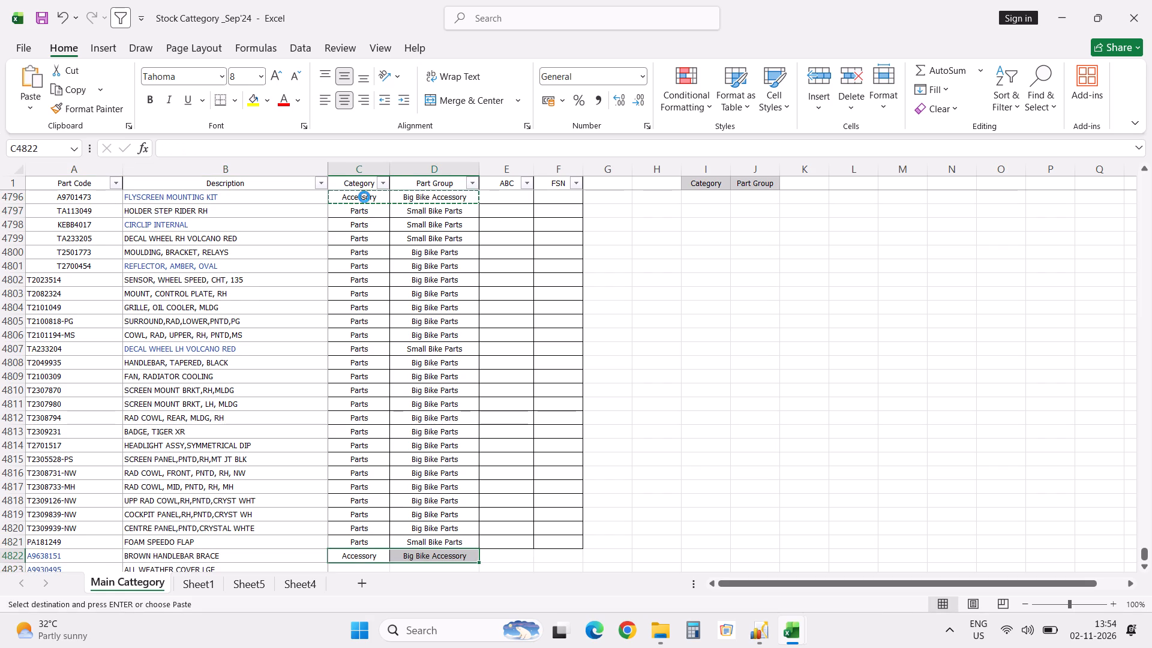
key("shift+Down")
key("shift+Down")
key("shift+Down")
key("shift+Down")
key("shift+Up")
key("ctrl+d")
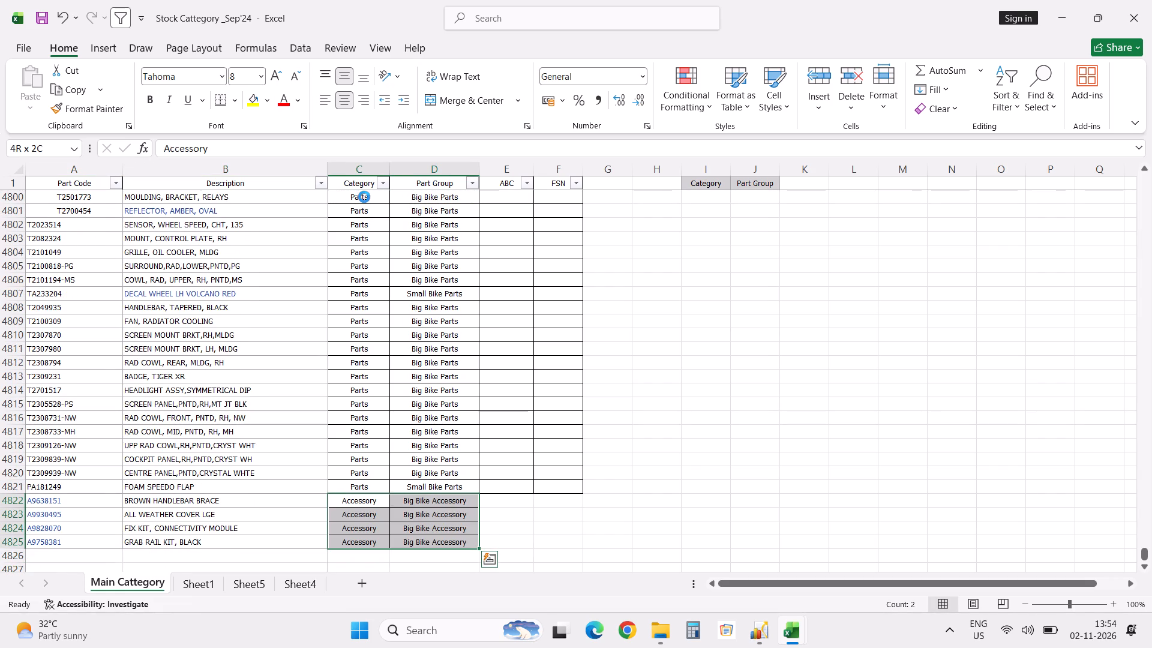
Fill the empty bordered ABC and FSN cells of row 4821 down through row 4825.
key("Right")
key("Right")
key("Up")
key("shift+Down")
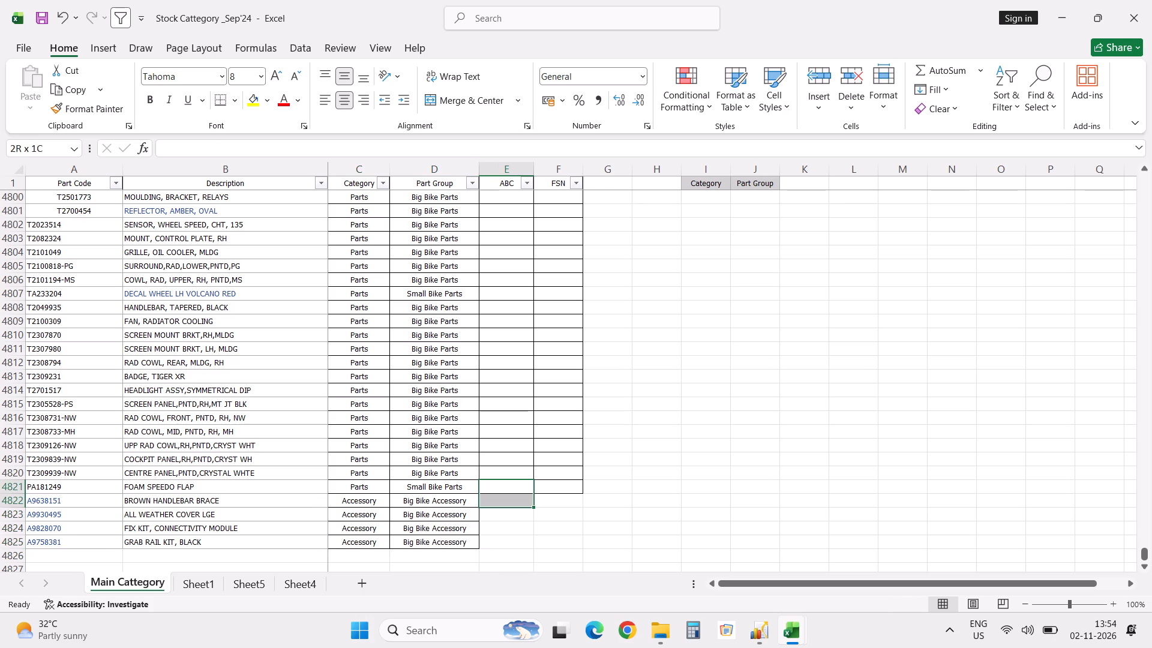
key("shift+Down")
key("shift+Down")
key("shift+Down")
key("shift+Right")
key("ctrl+d")
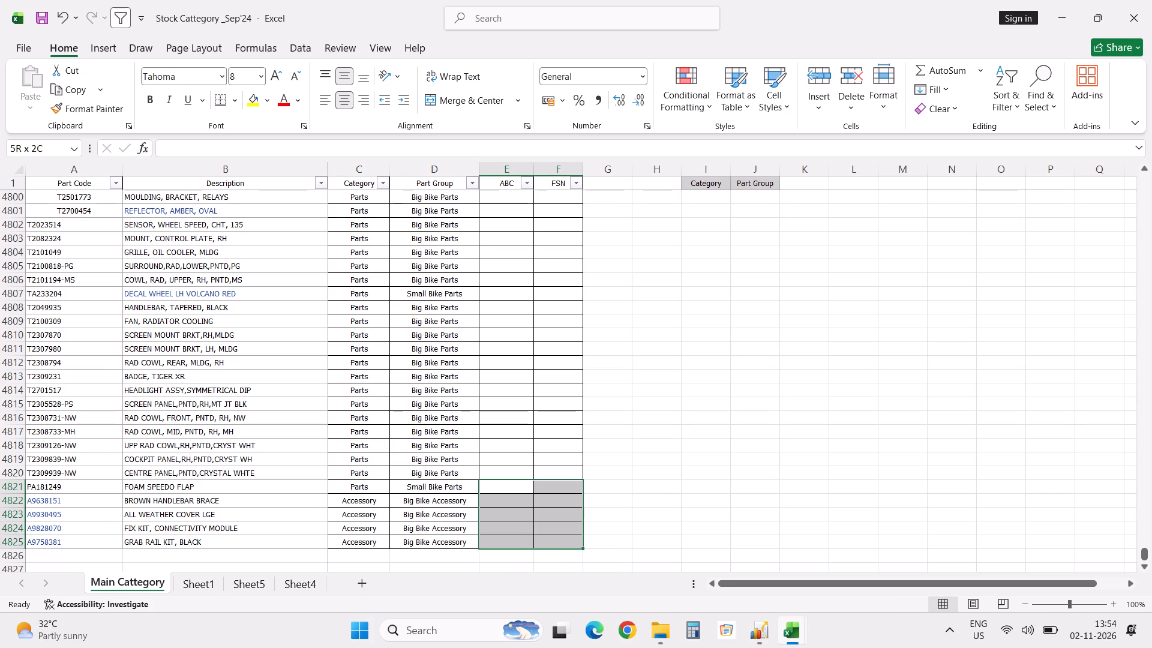
Set the font colour of the four added part codes in A4822 to A4825 to Automatic.
key("Left")
key("Left")
key("Left")
key("Left")
key("Left")
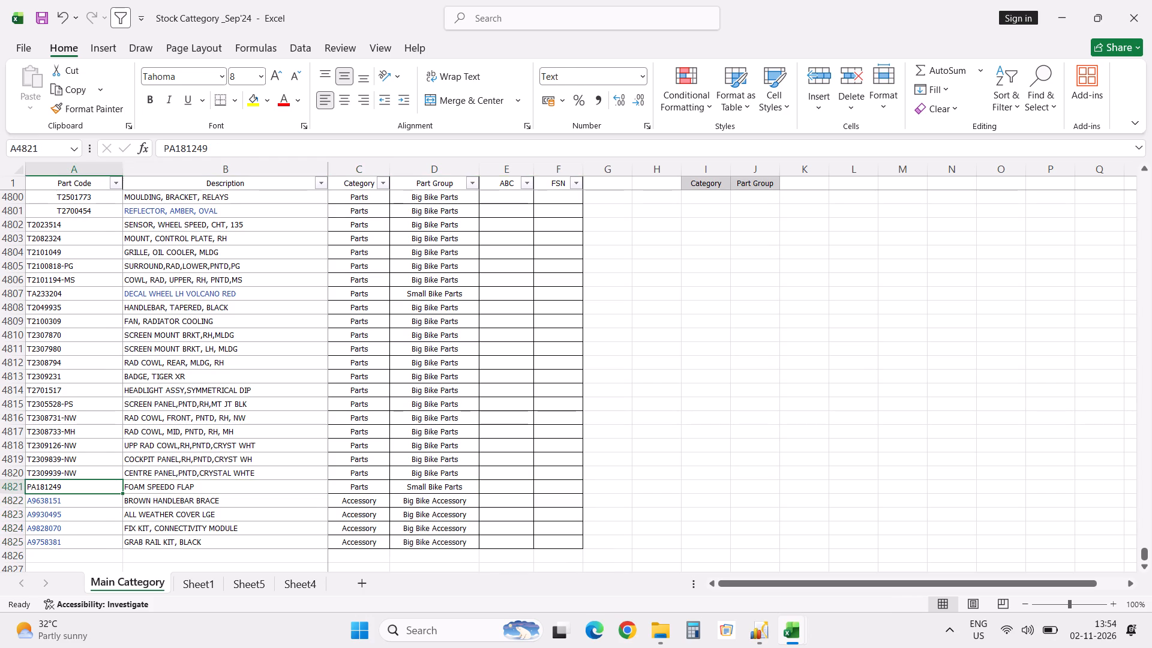
key("Down")
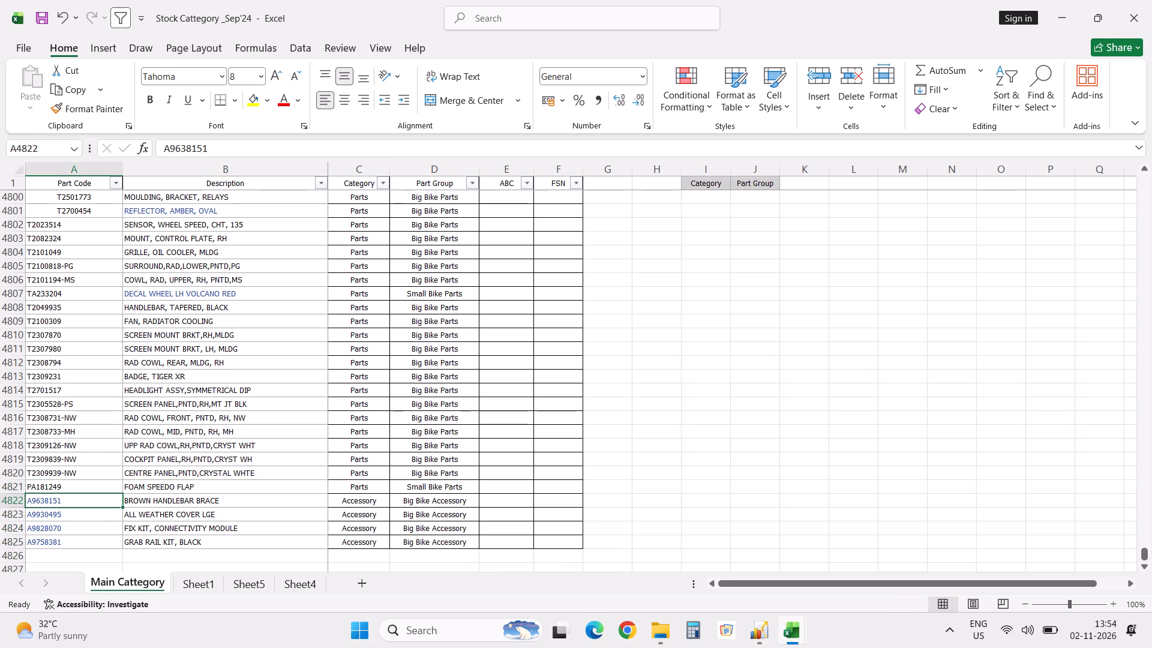
key("shift+Down")
key("shift+Down")
key("shift+Down")
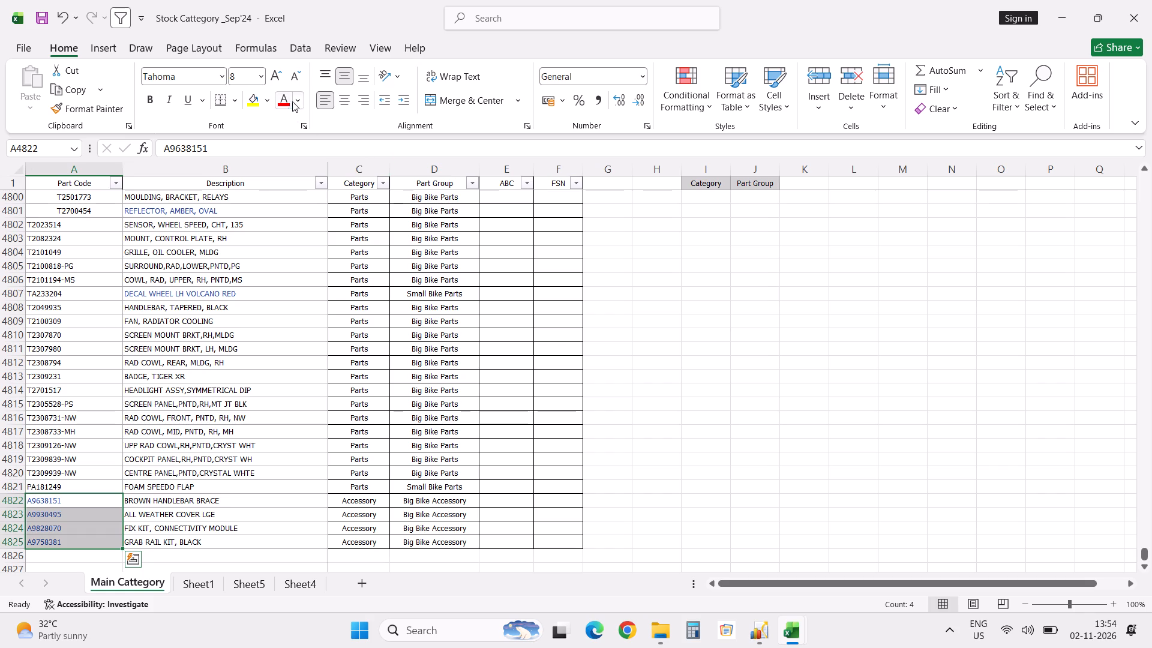
left_click(300, 101)
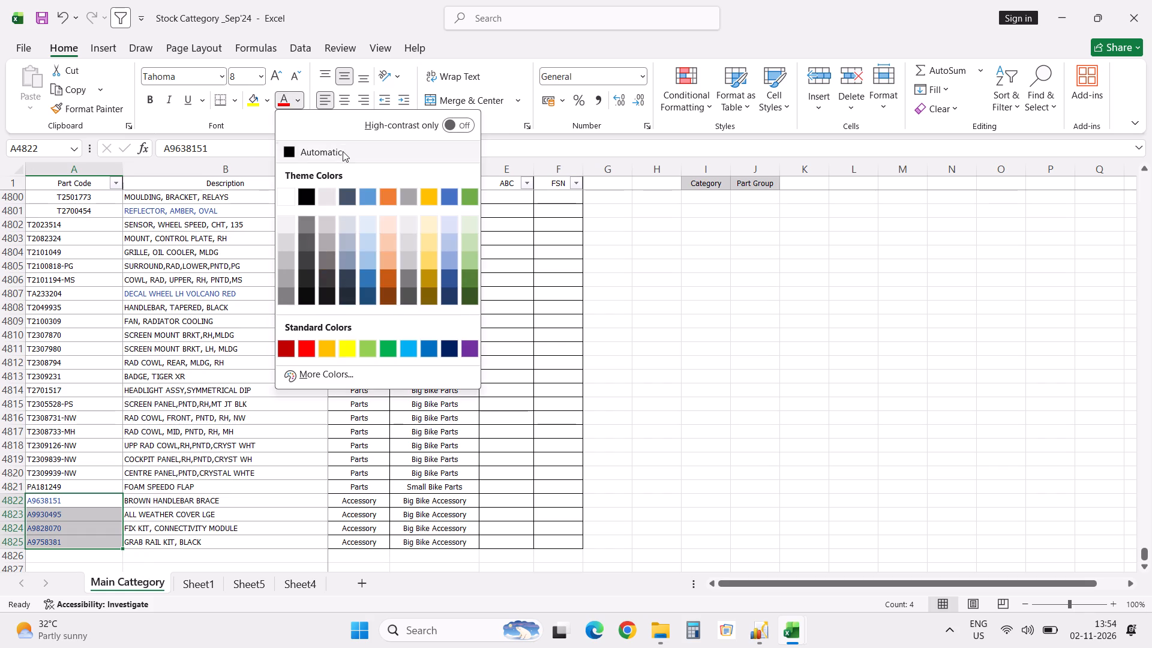
left_click(343, 151)
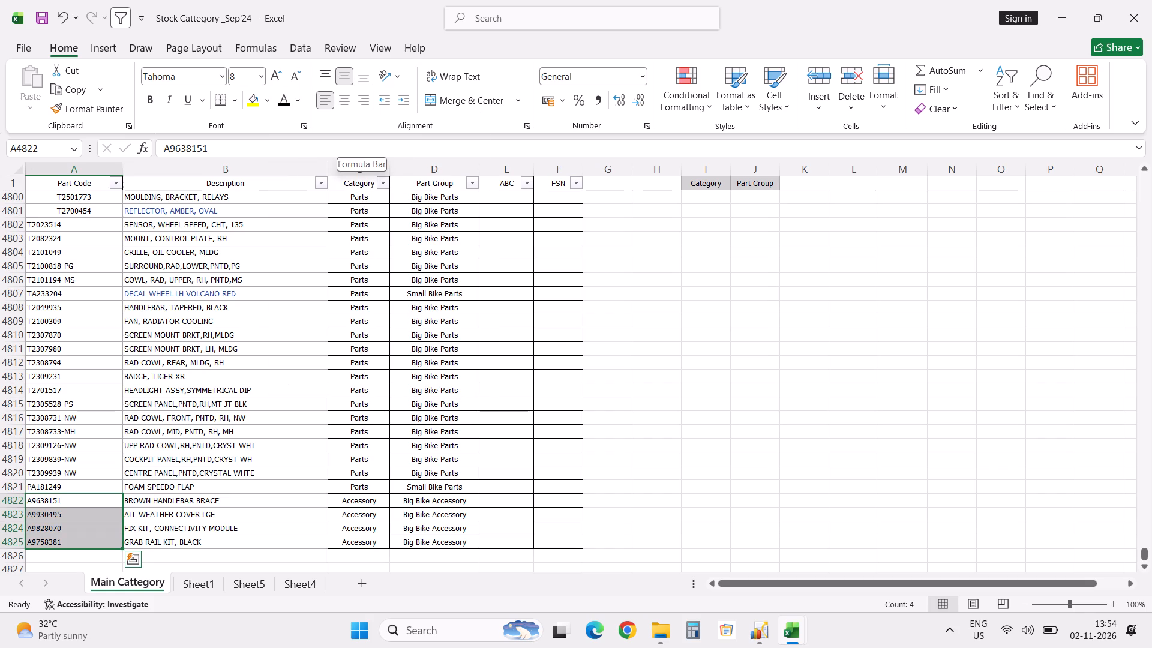
Return to the top of the Part Code column and save the Stock Cattegory _Sep'24 workbook.
key("Up")
key("Up")
key("ctrl+Up")
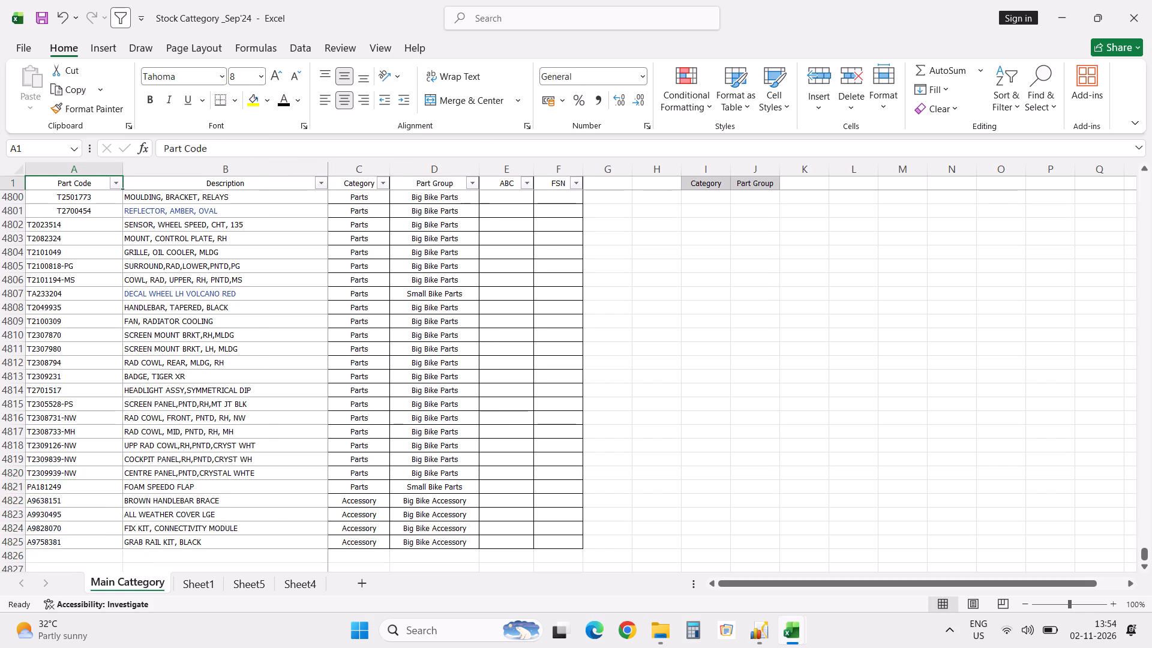
key("Down")
key("ctrl+s")
Switch to the Part Sale Statement and remove its AutoFilter so that all rows are displayed.
key("alt+Tab")
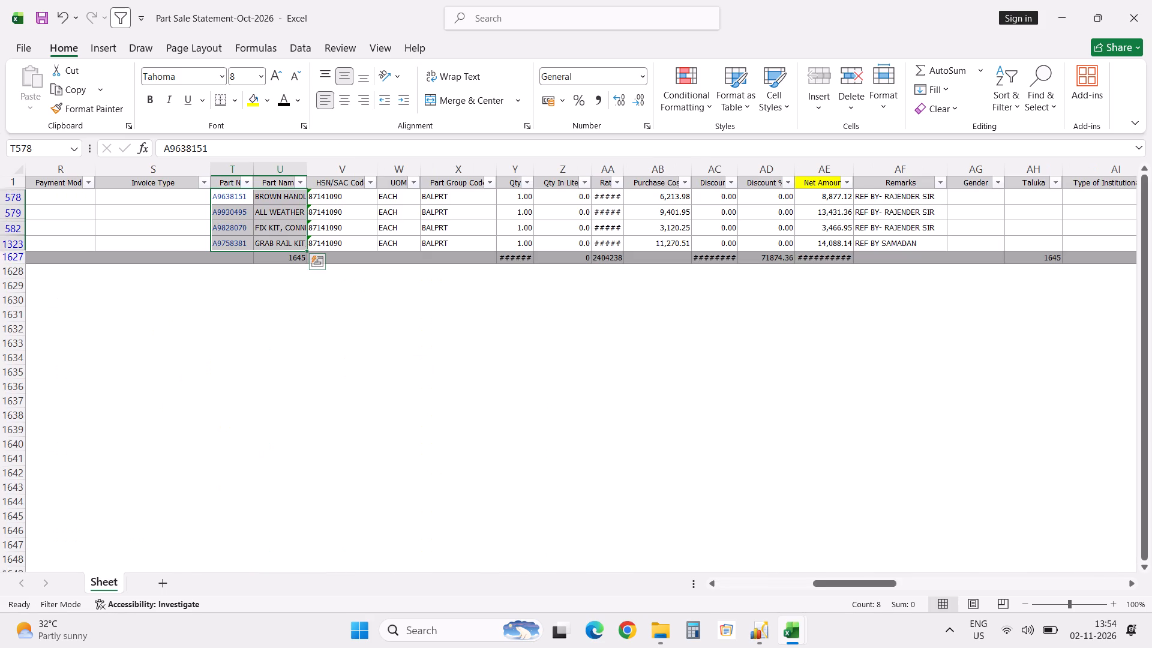
left_click(641, 184)
key("ctrl+Right")
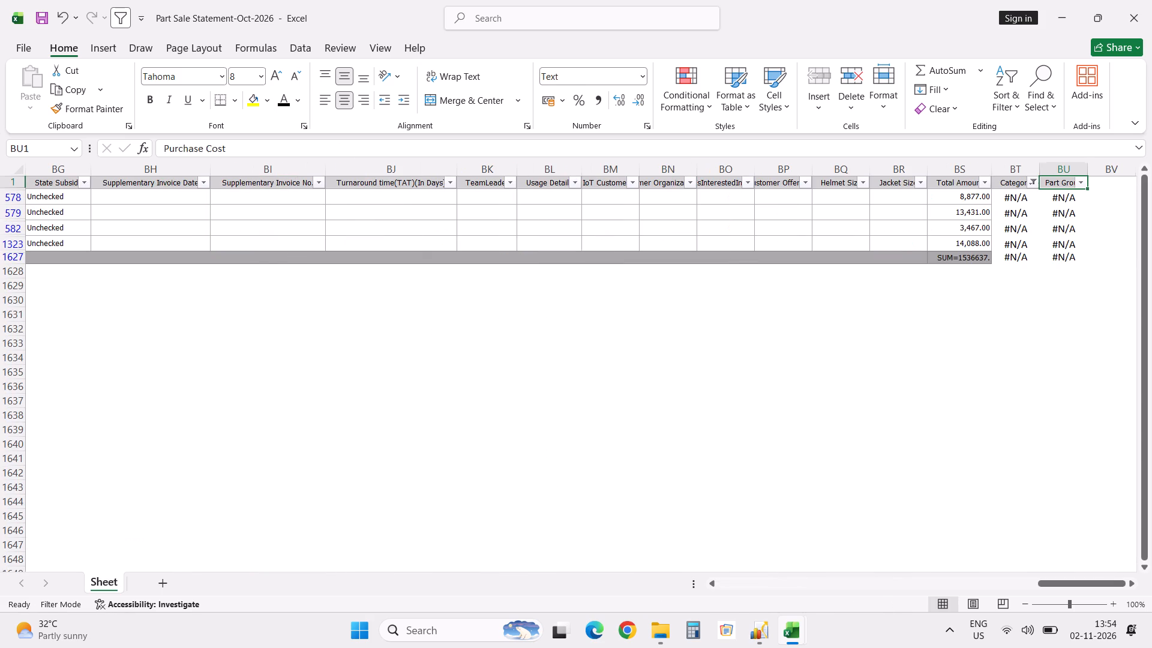
left_click(1018, 198)
type("dff")
key("ctrl+Up")
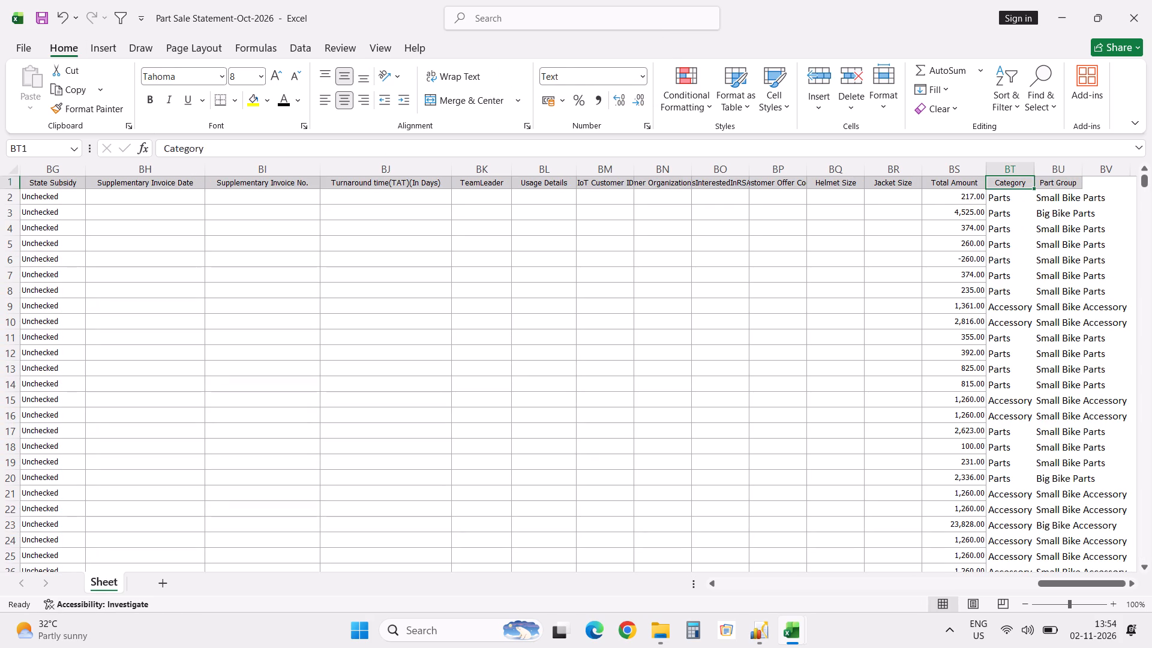
key("Down")
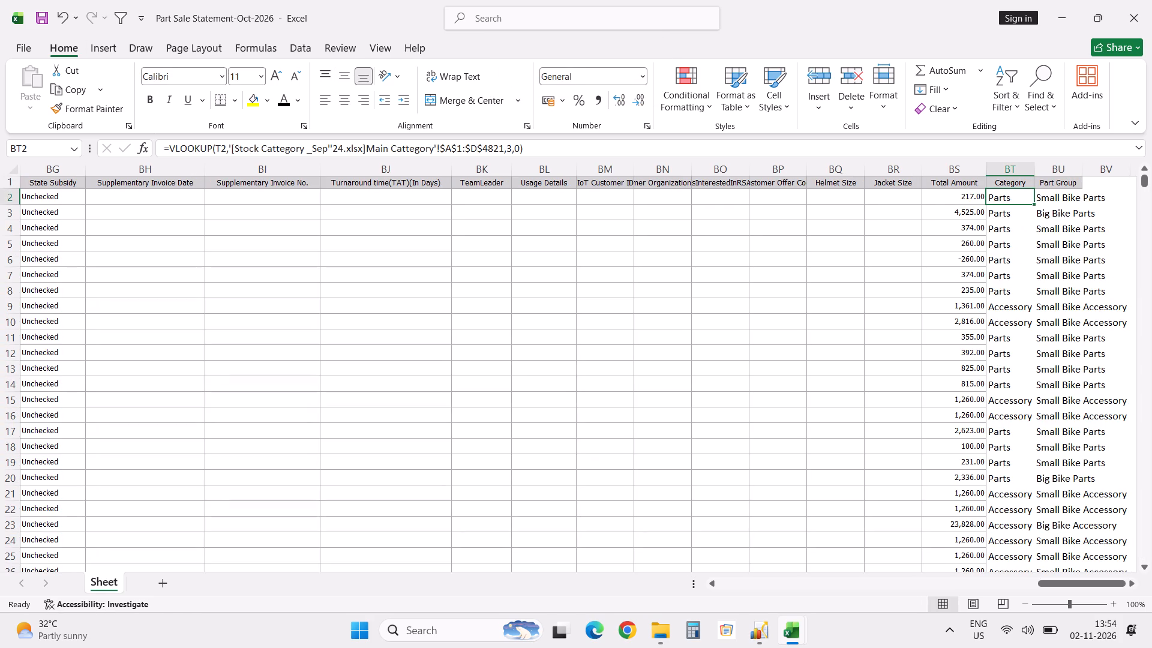
key("Right")
key("Left")
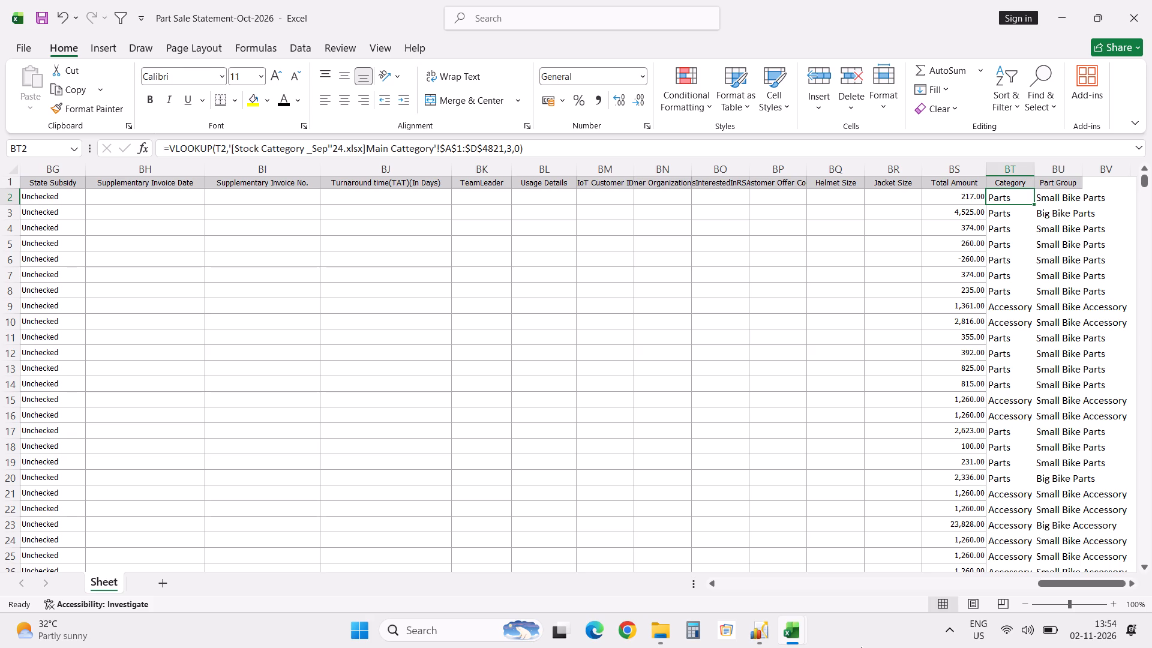
Open Part Purchase Order Statement-02112026 from the Funds Statement folder in Downloads and add an AutoFilter to its header row.
left_click(656, 632)
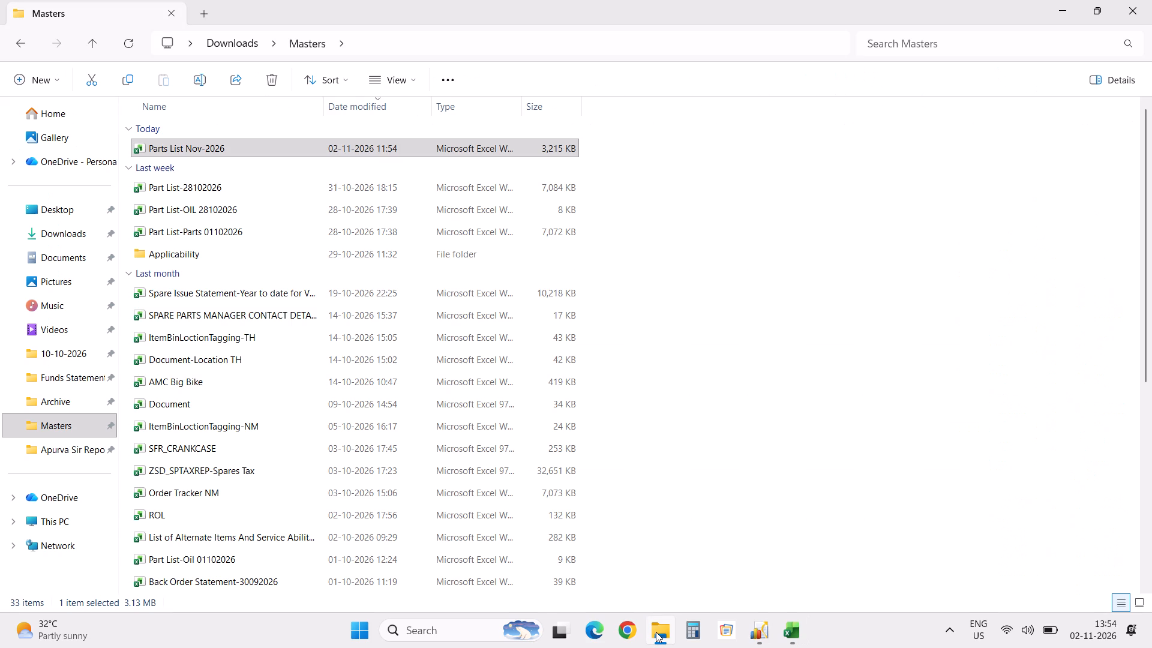
key("BackSpace")
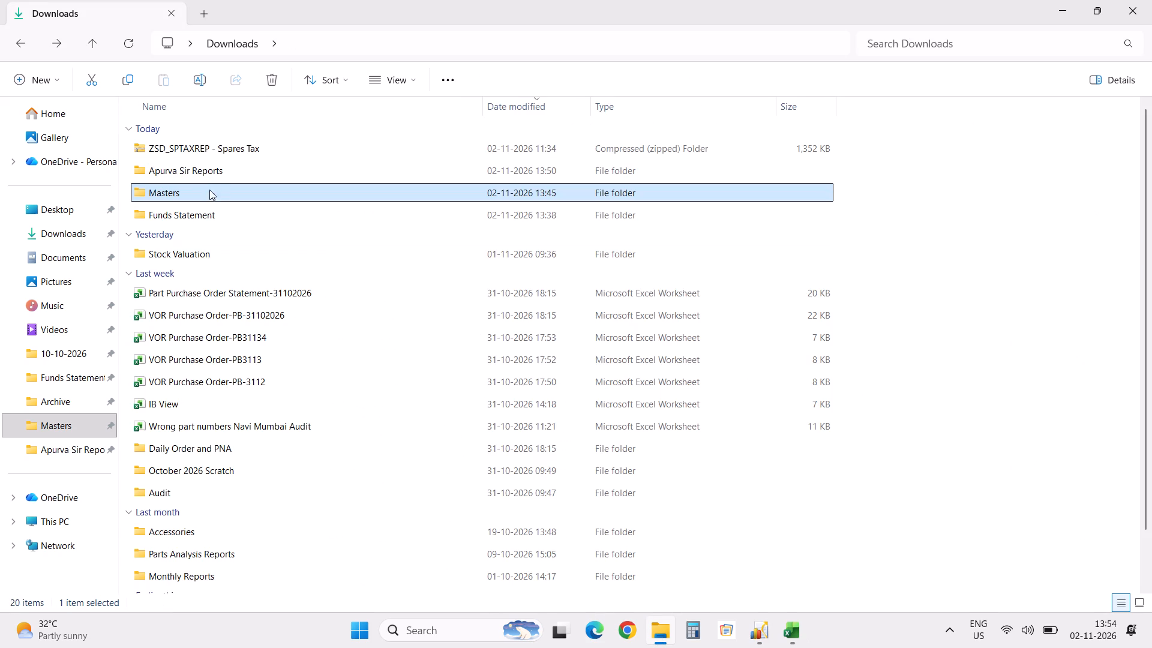
double_click(208, 212)
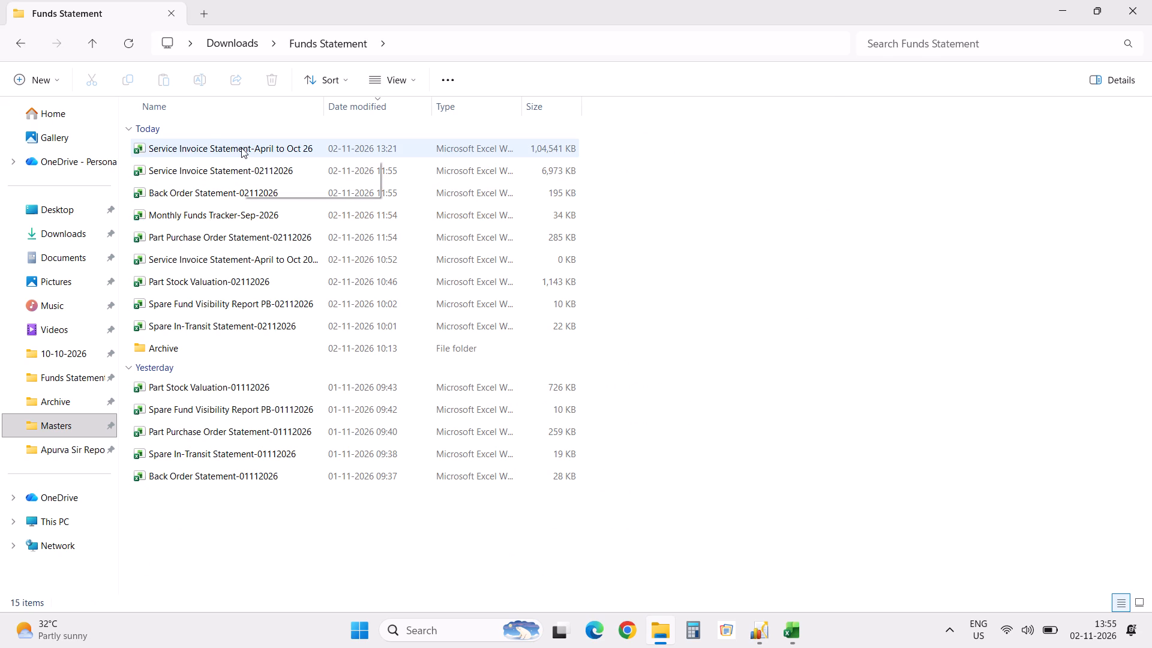
double_click(236, 241)
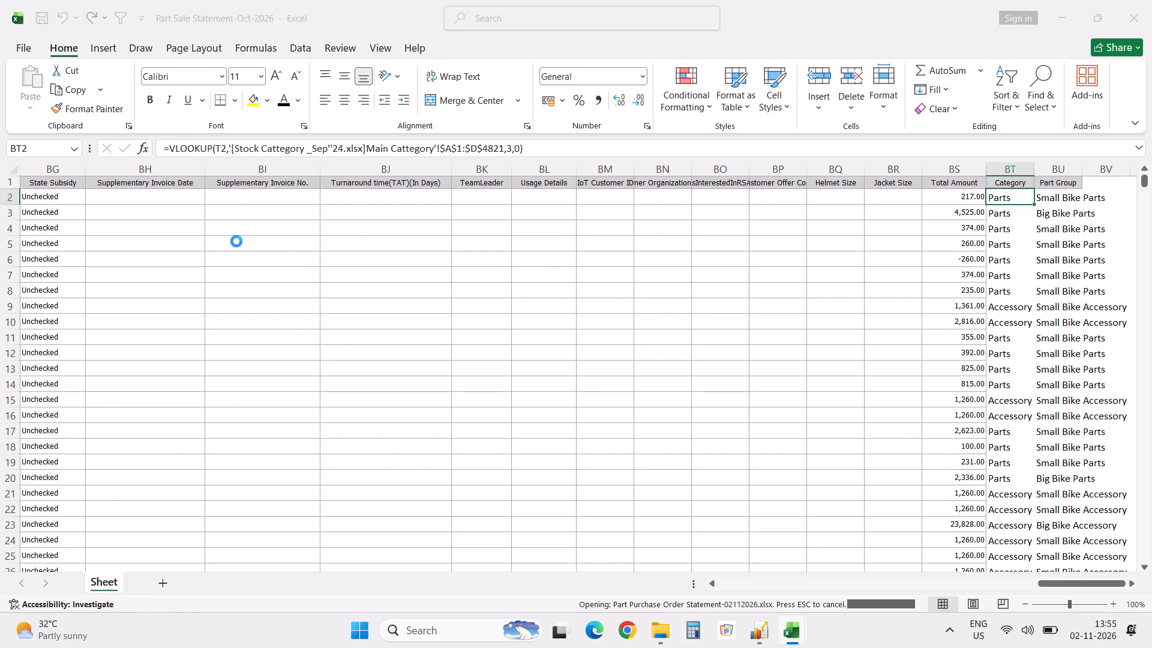
type("dff")
left_click(132, 185)
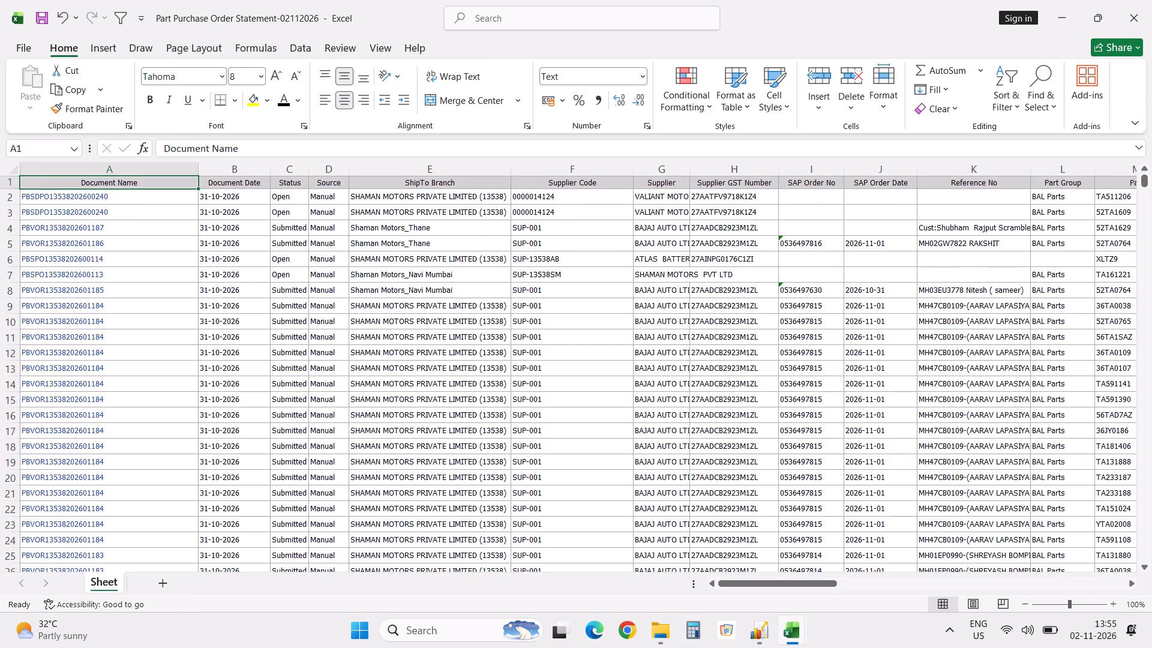
type("dff")
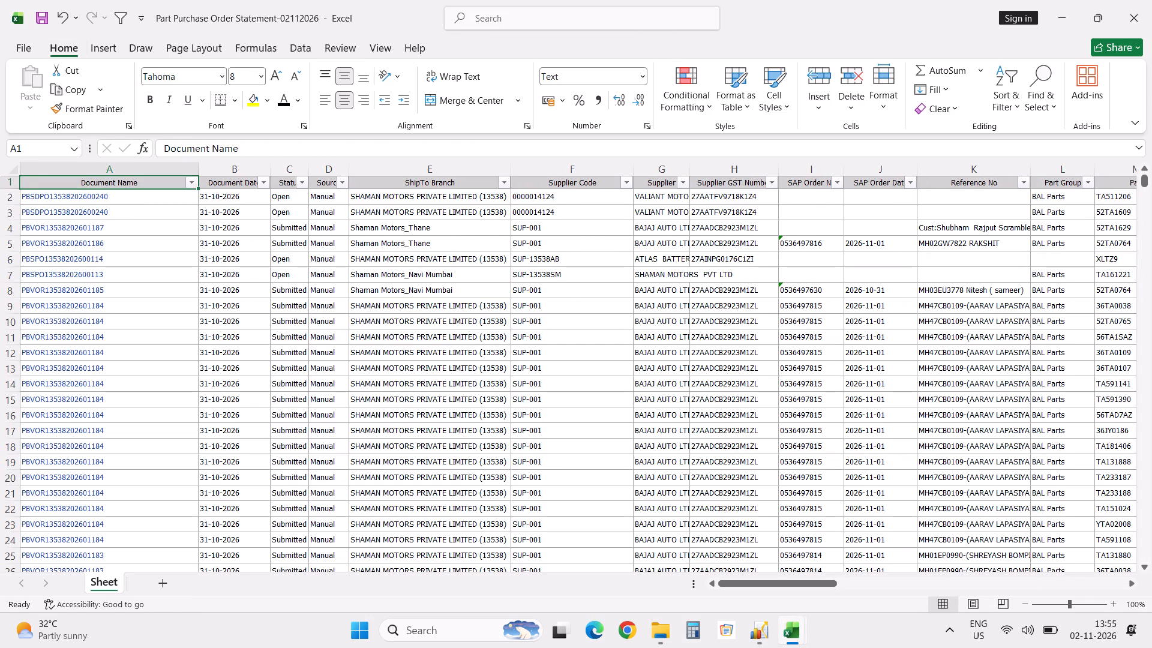
Filter the Part column to the part codes containing 1612.
left_click(946, 358)
key("Tab")
key("Tab")
key("Tab")
key("Tab")
key("Tab")
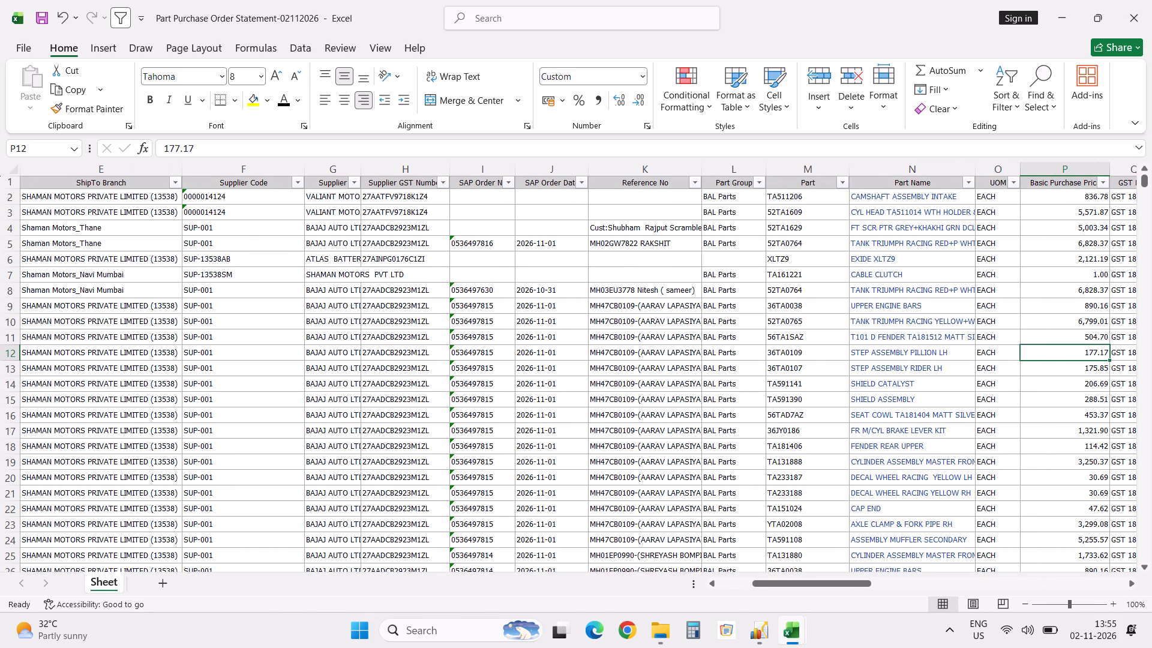
left_click(844, 185)
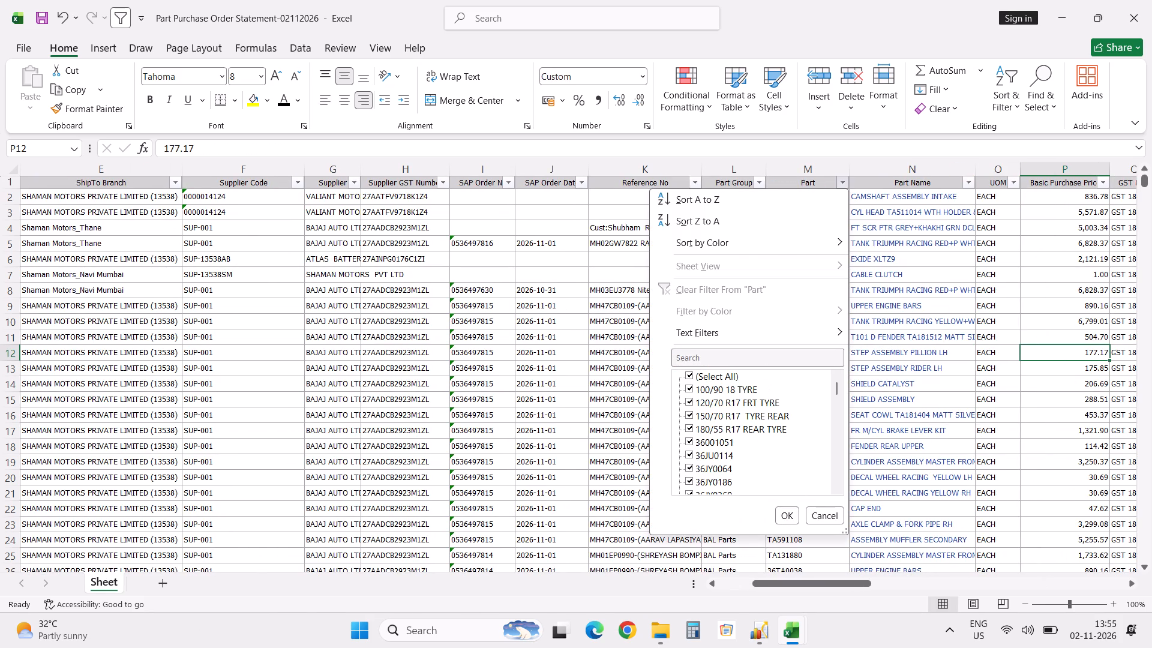
left_click(767, 359)
type("161")
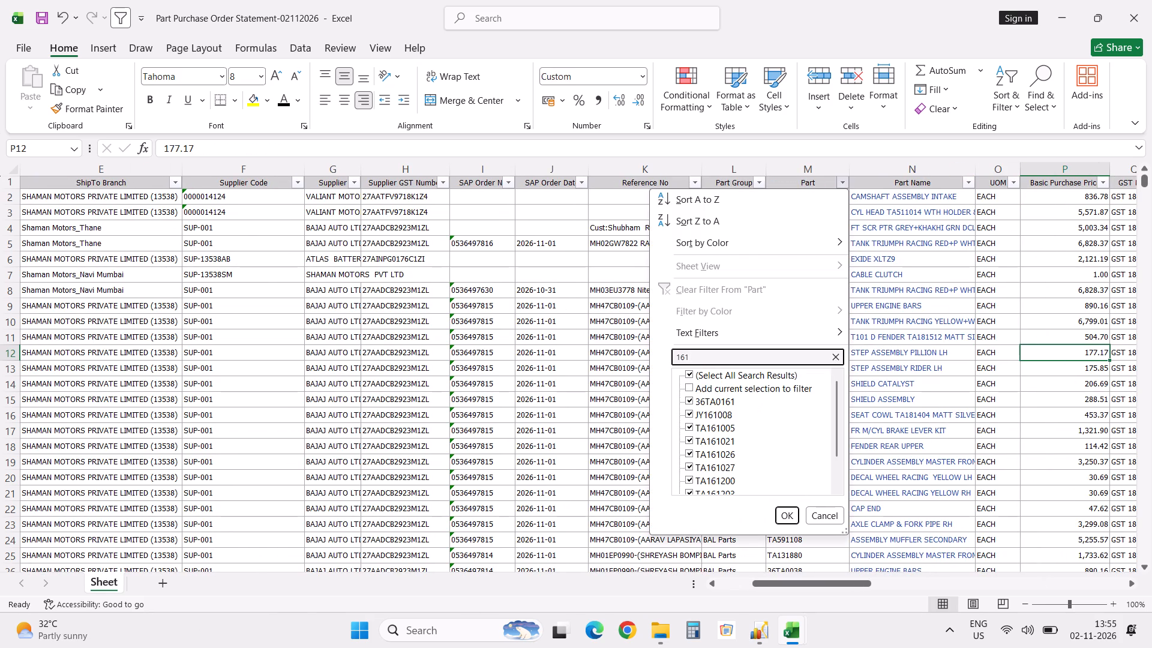
key("2")
key("Return")
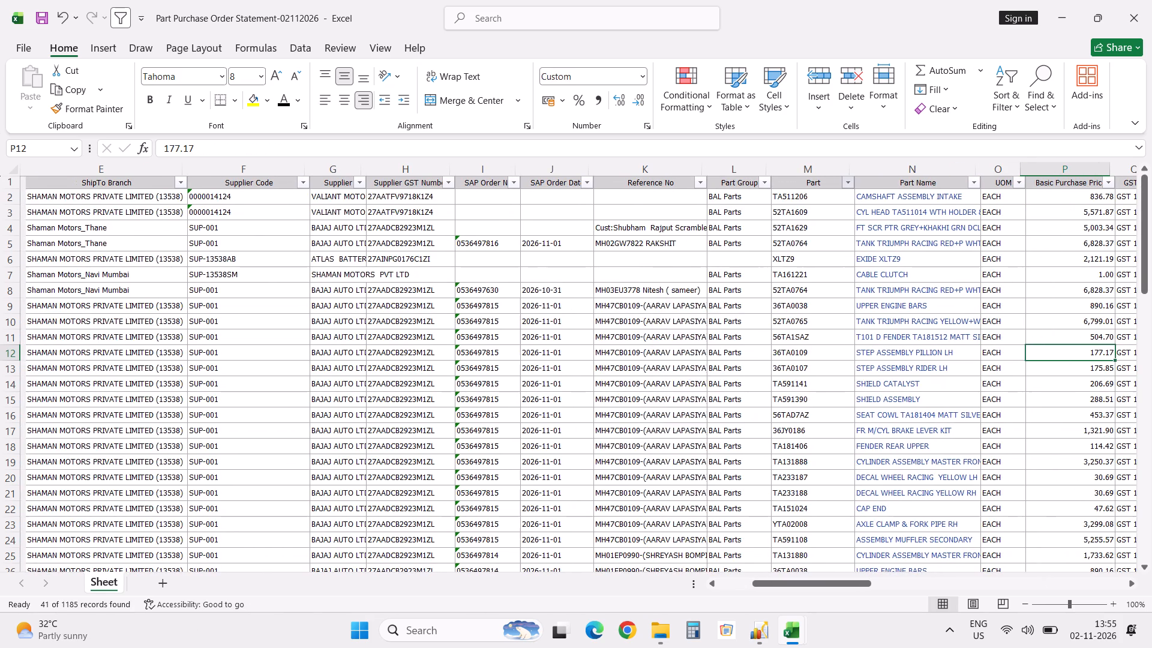
Filter the Back Order Qty column to exclude 0.00.
key("Right")
key("Right")
key("Right")
key("Right")
key("Right")
key("Right")
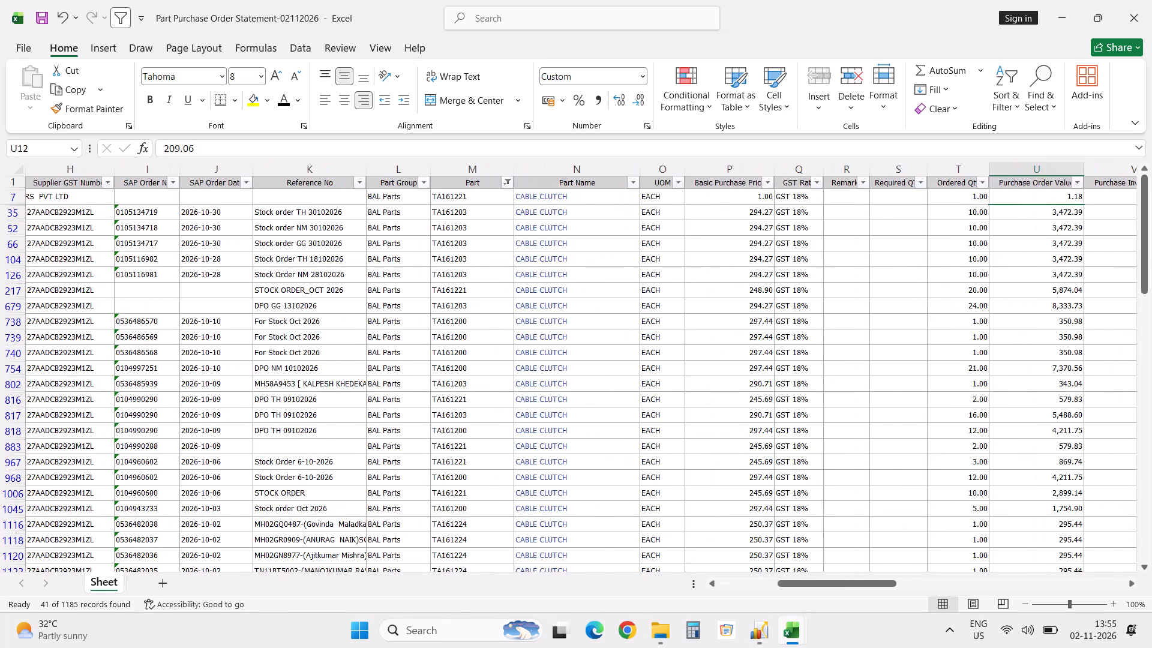
key("Right")
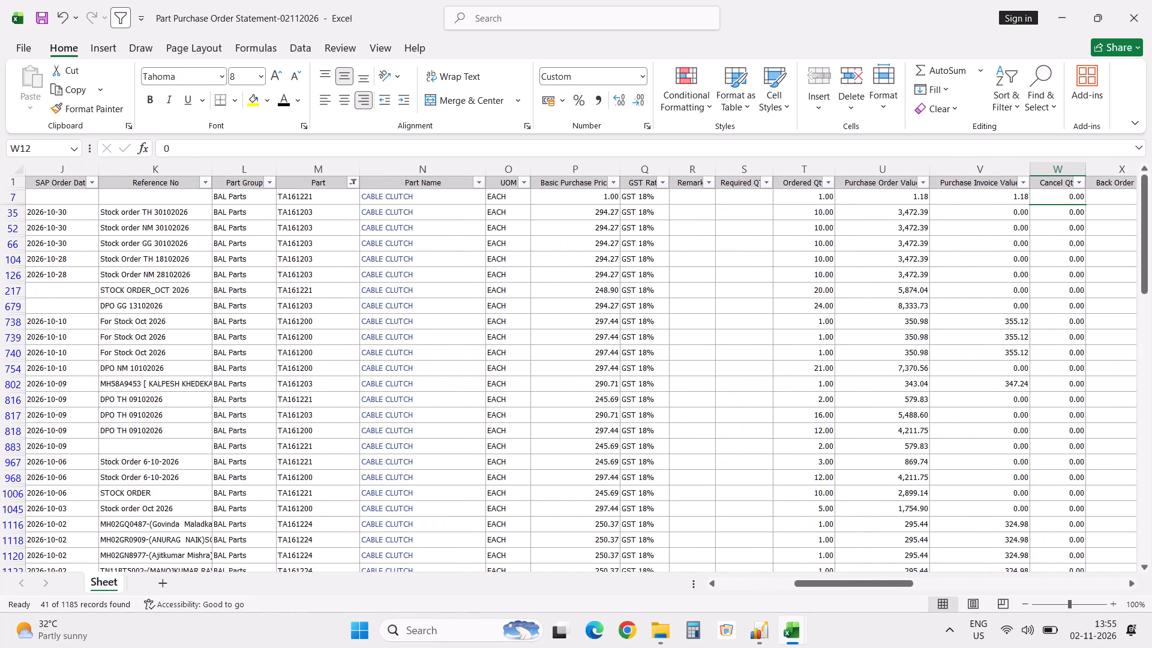
key("Right")
key("Right")
key("Right")
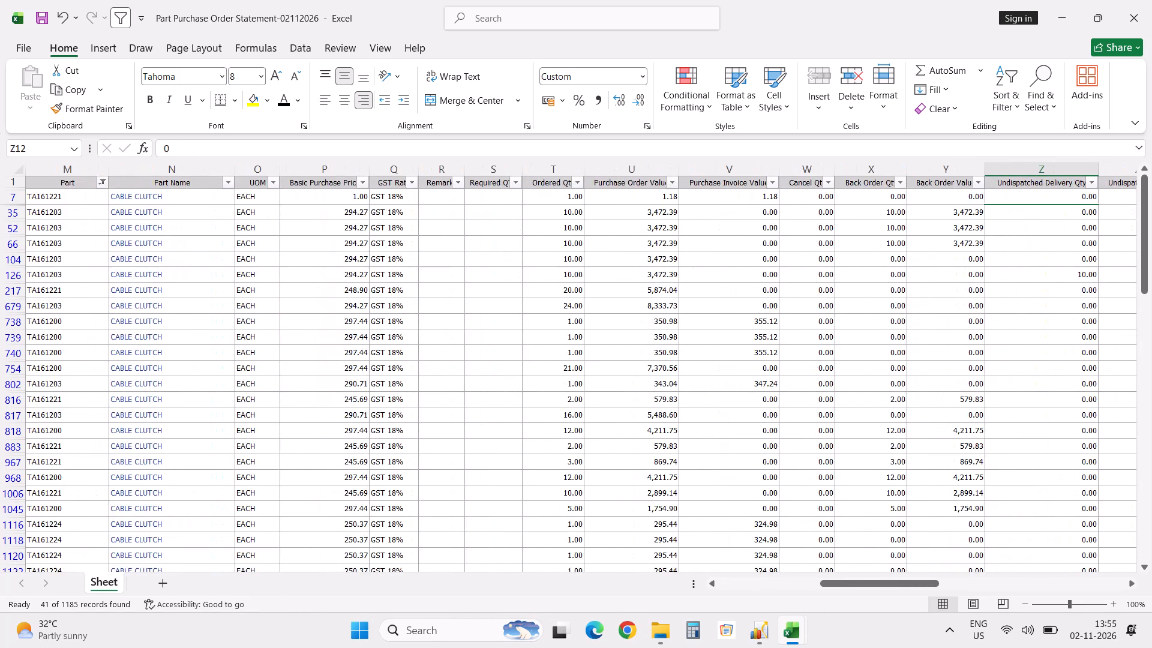
left_click(902, 183)
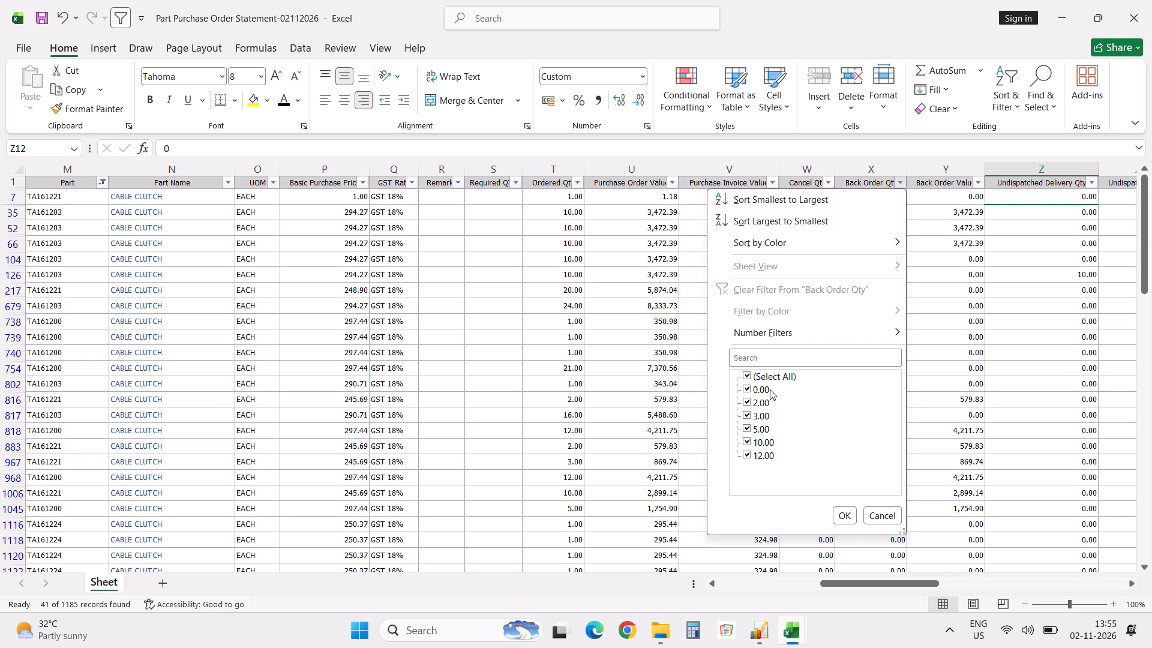
left_click(767, 389)
left_click(845, 514)
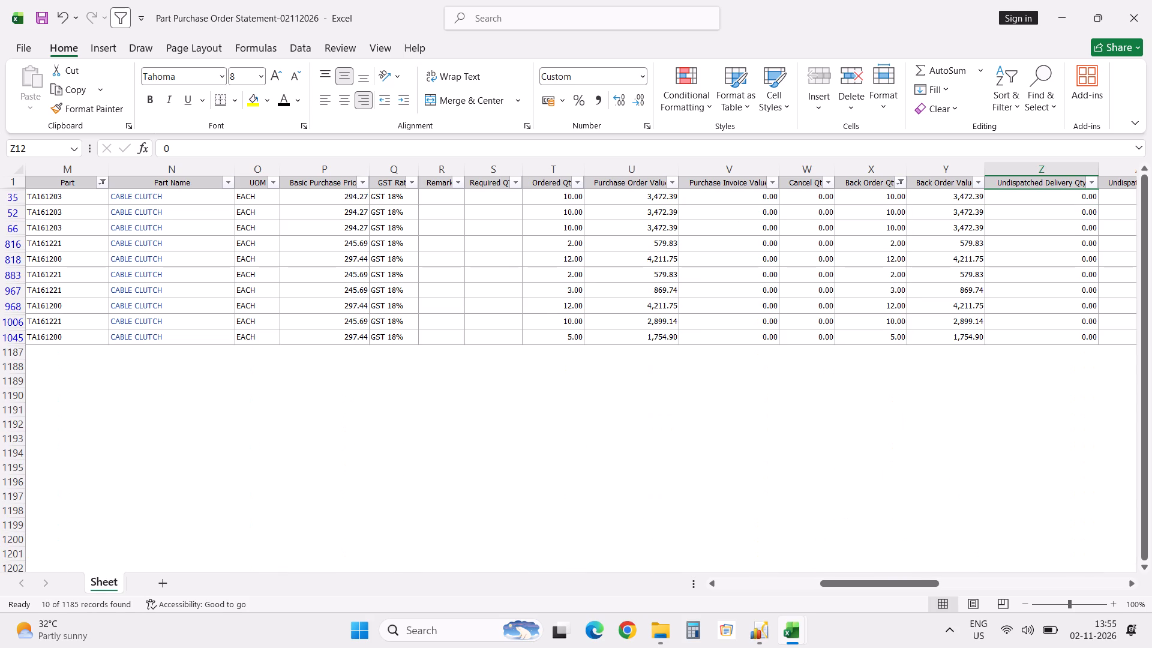
Set the font colour of the filtered back-order rows, from row 35 to row 1045, to standard Red.
left_click(16, 198)
key("shift+Down")
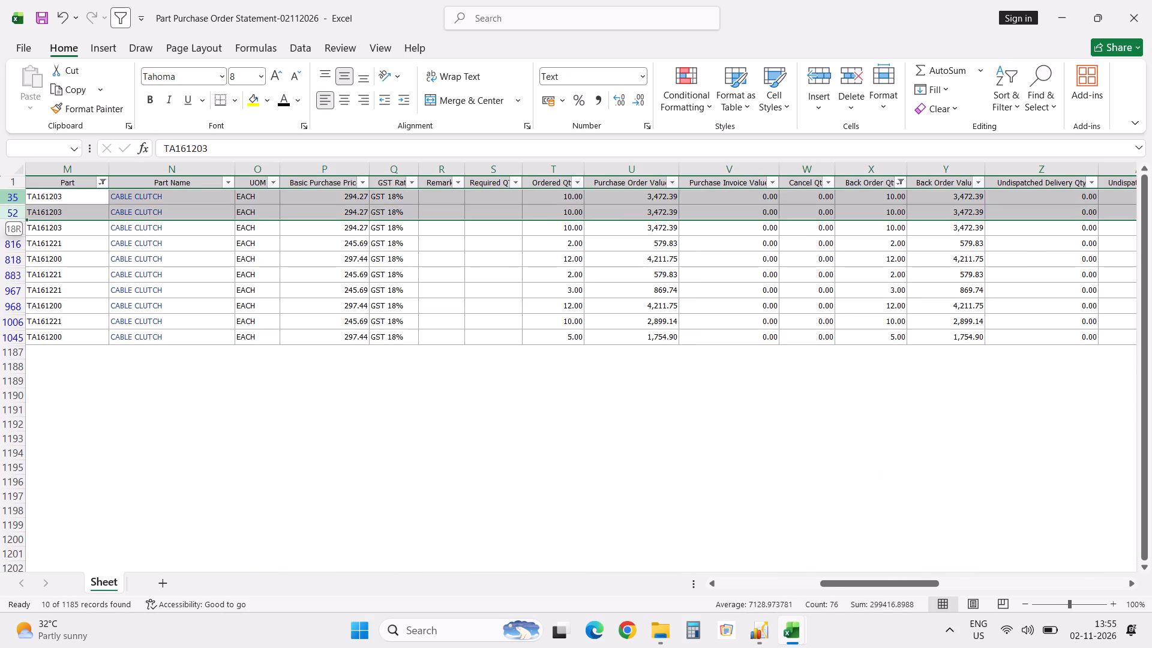
key("shift+Down")
key("shift+Down")
key("shift+Down")
key("shift+Down")
key("shift+Down")
key("shift+Down")
key("shift+Down")
key("shift+Down")
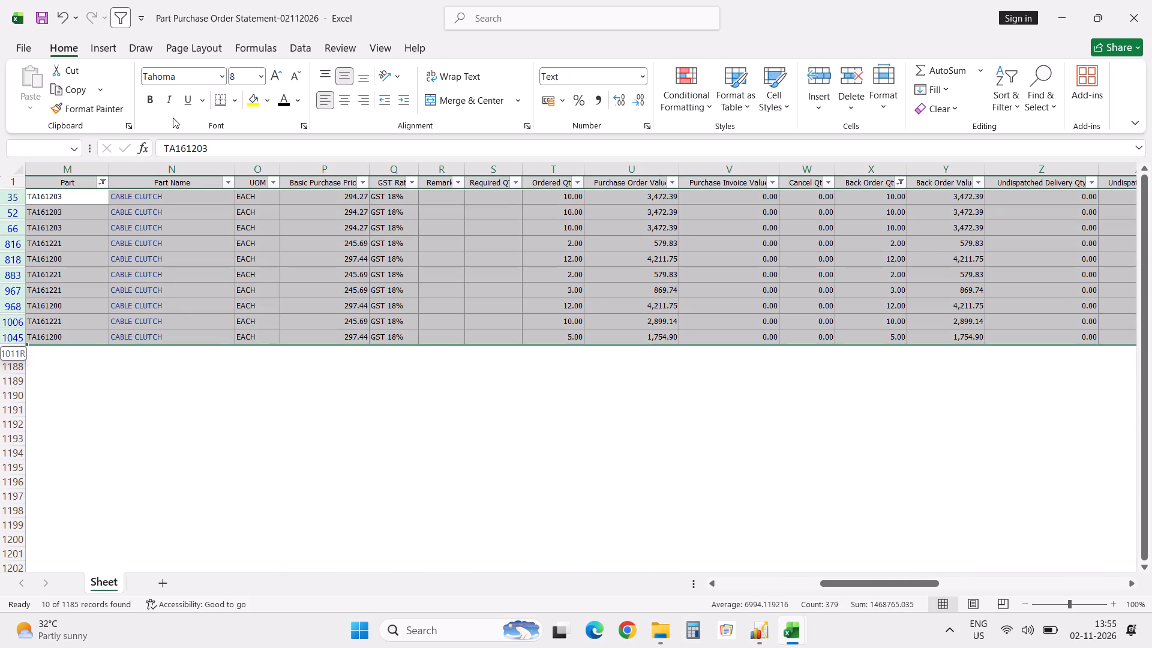
left_click(299, 104)
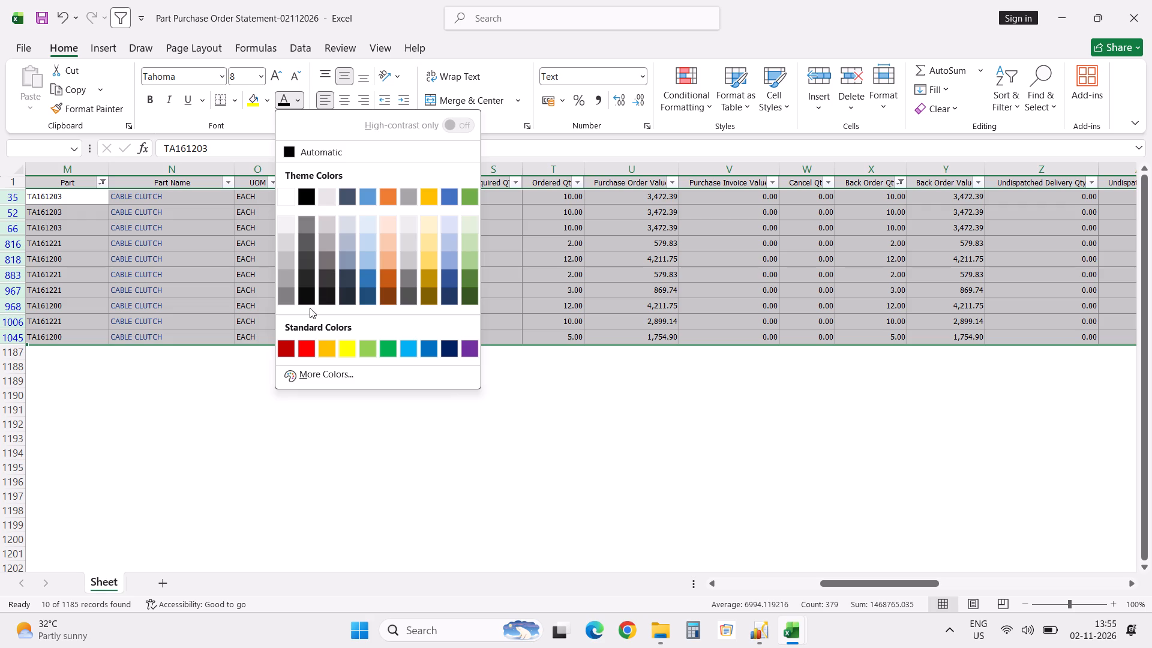
left_click(307, 348)
left_click(809, 341)
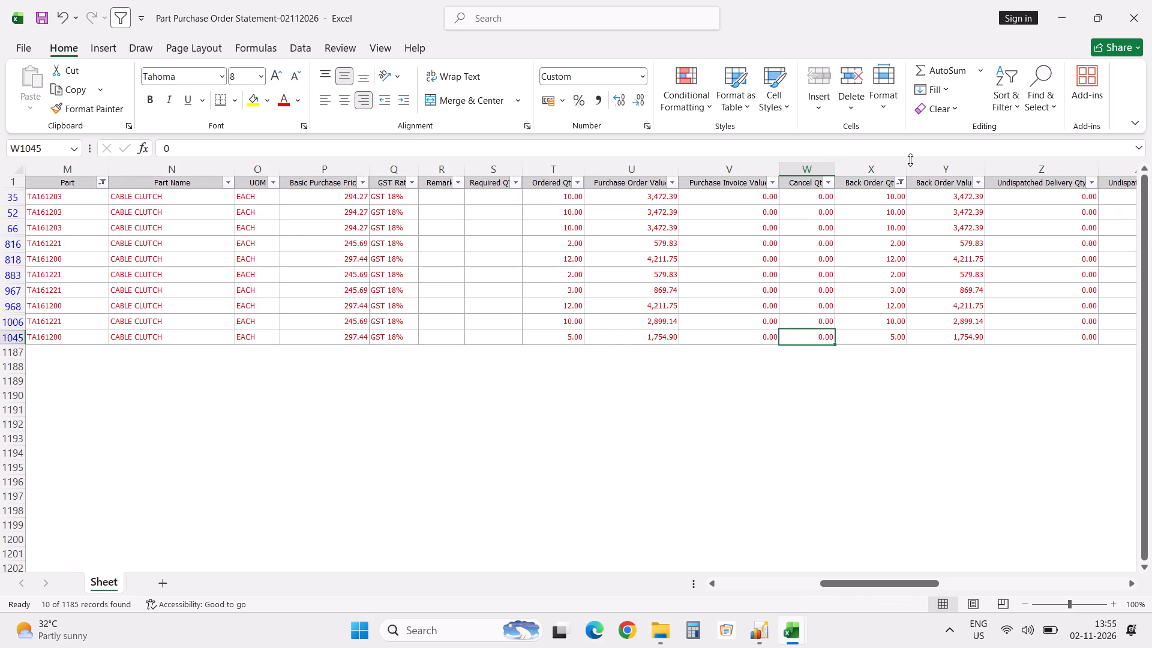
Reselect all values in the Back Order Qty filter, keeping the Part filter on.
left_click(902, 182)
left_click(779, 375)
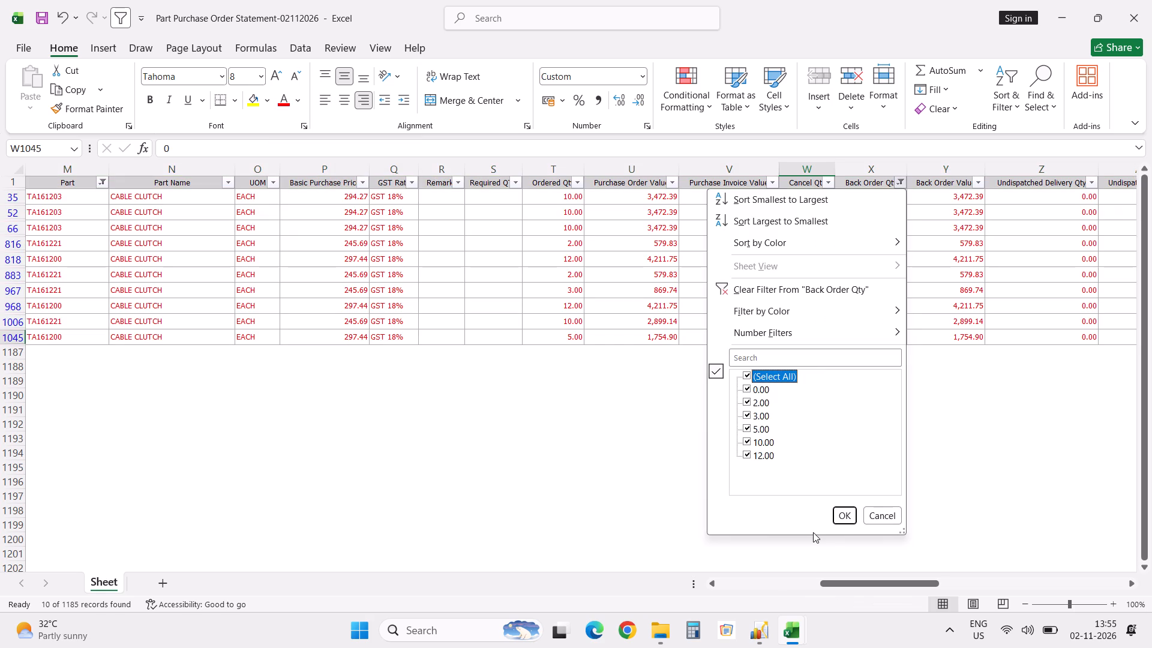
left_click(840, 514)
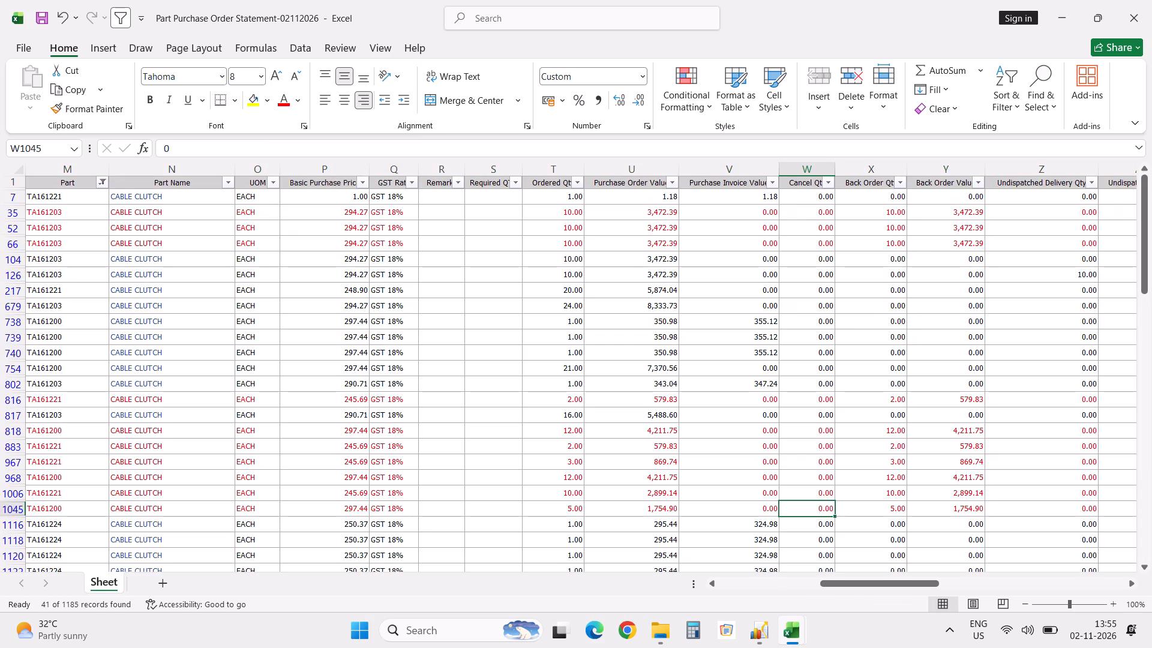
Filter the Undispatched Delivery Qty column to exclude 0.00 and look at the matching cable clutch orders.
key("Right")
key("Right")
key("Right")
key("Right")
key("Right")
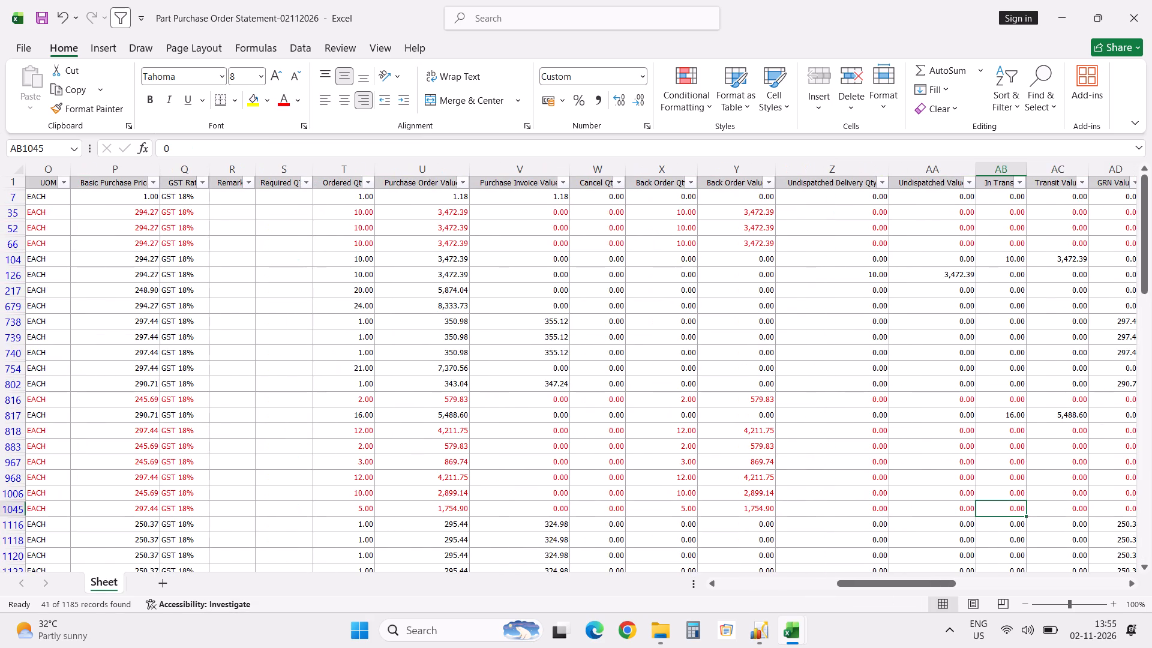
left_click(884, 184)
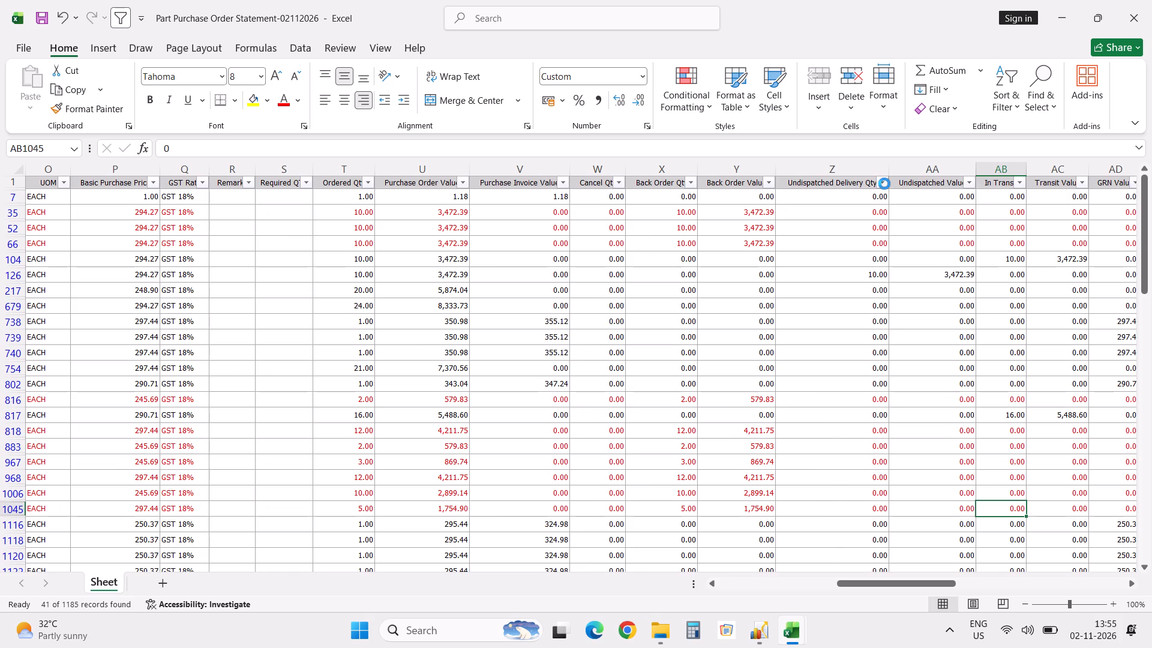
left_click(748, 391)
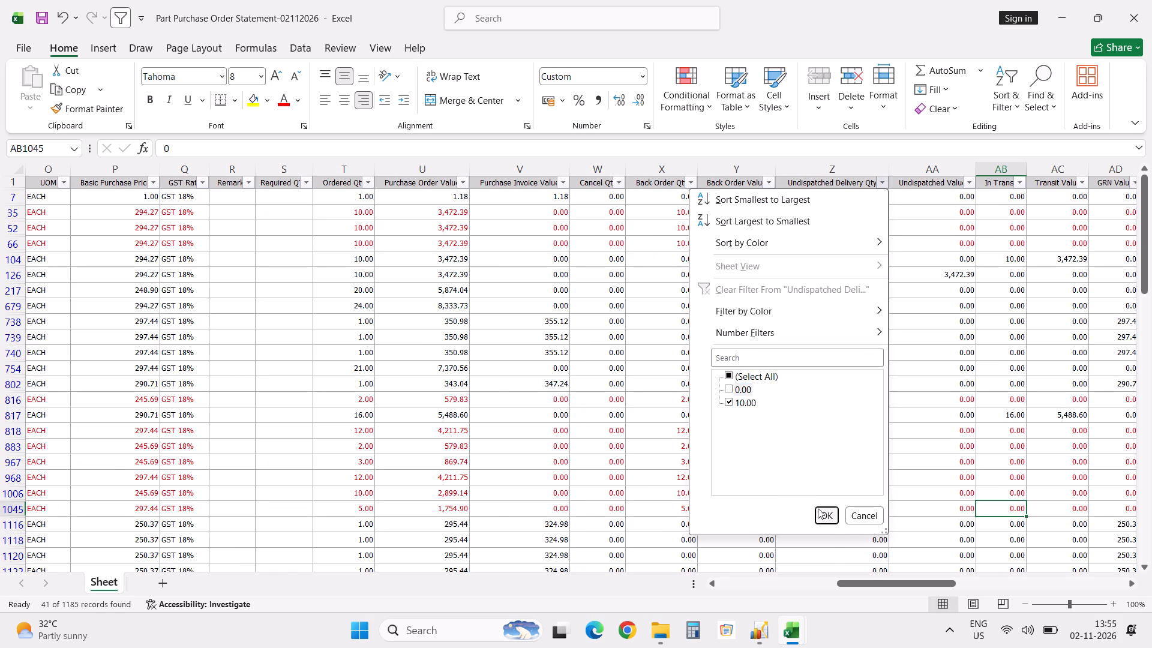
left_click(822, 511)
scroll(822, 511, "up", 9)
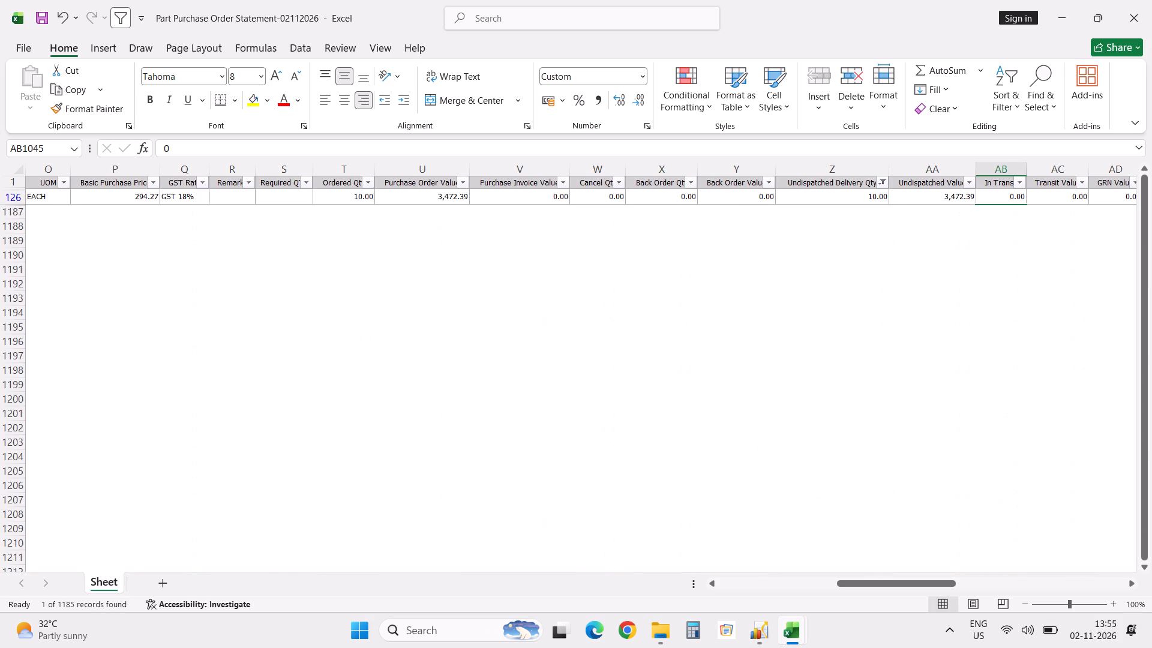
Reselect all values in the Undispatched Delivery Qty filter.
left_click(882, 185)
left_click(749, 378)
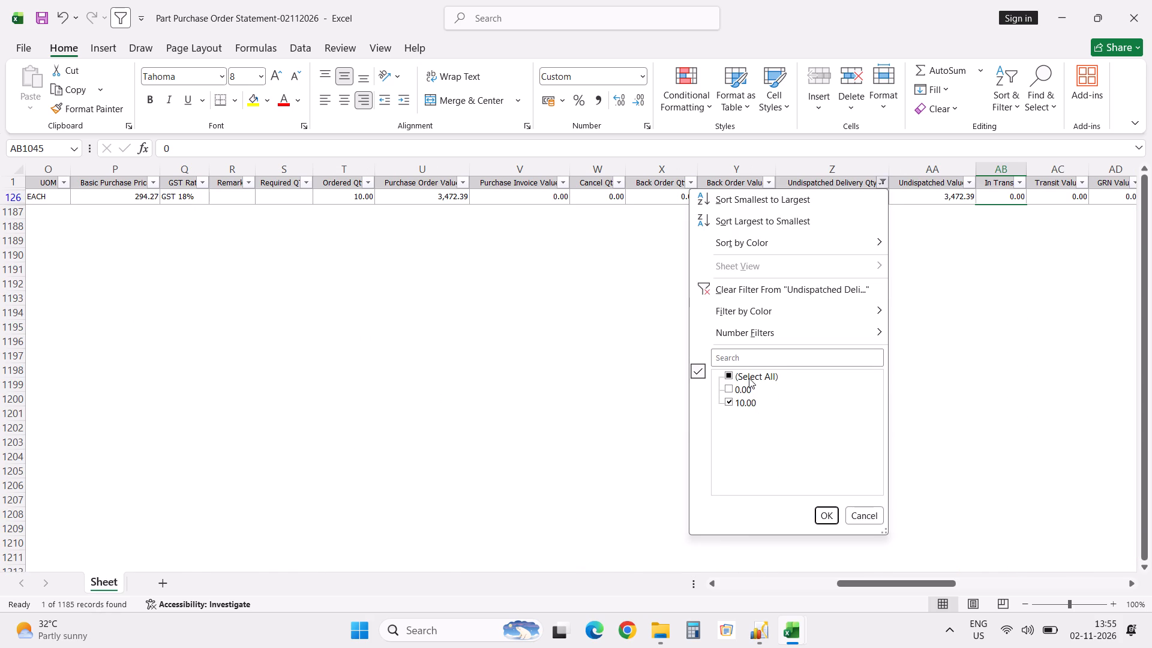
left_click(824, 512)
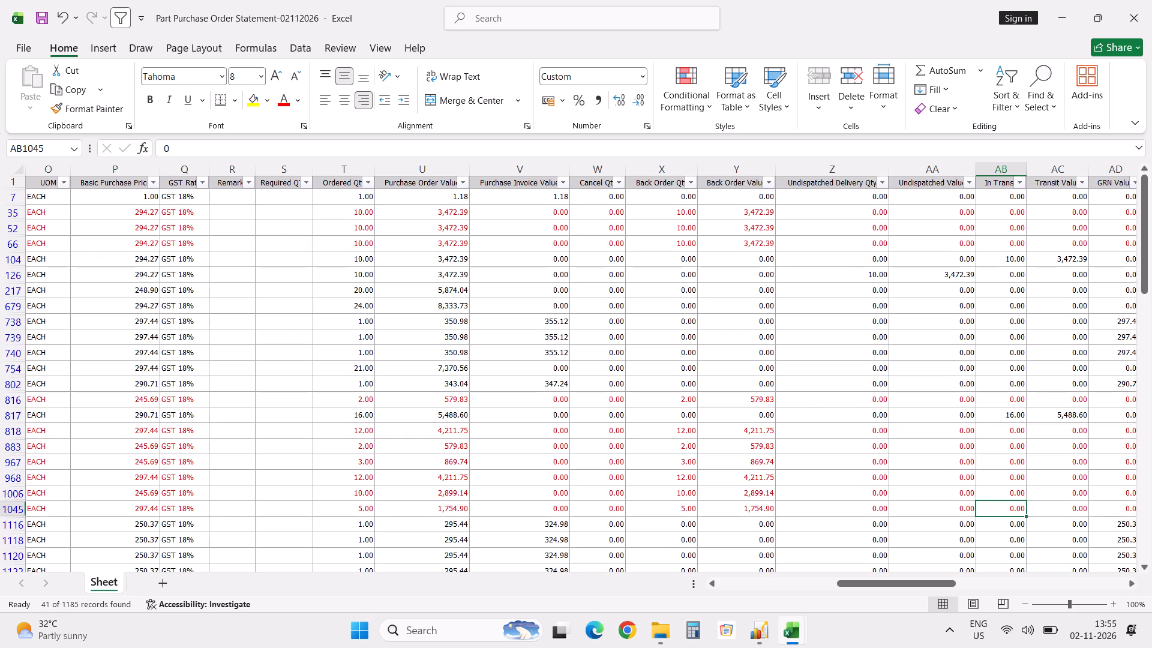
Filter the In Transit column to exclude 0.00.
left_click(1021, 185)
left_click(886, 389)
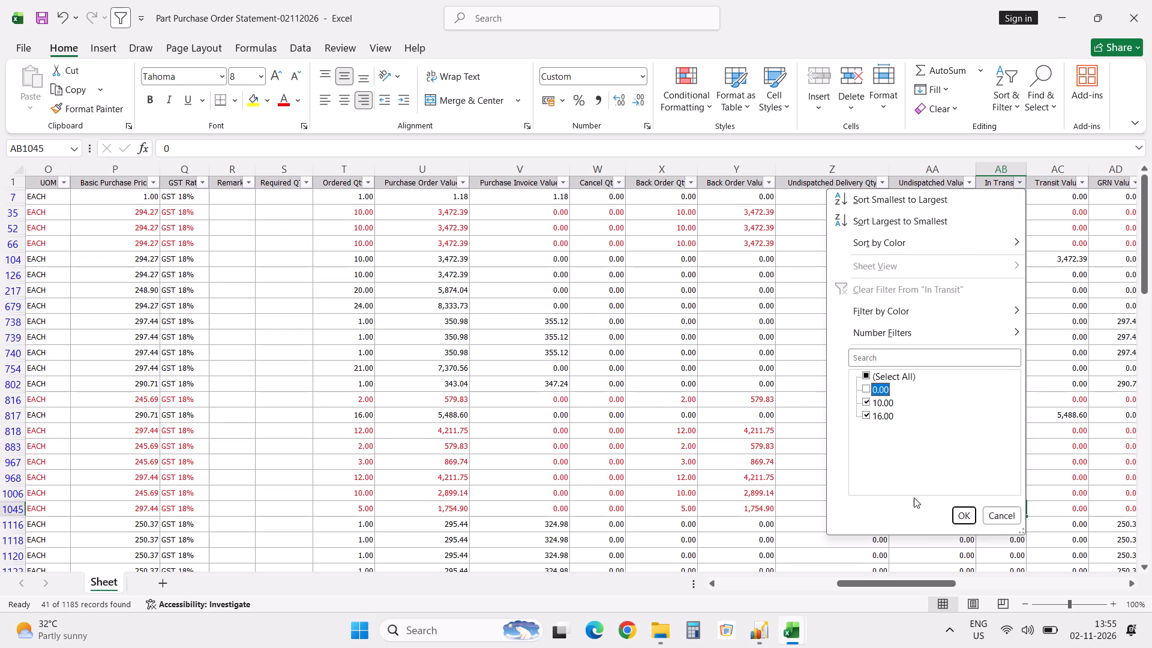
left_click(962, 514)
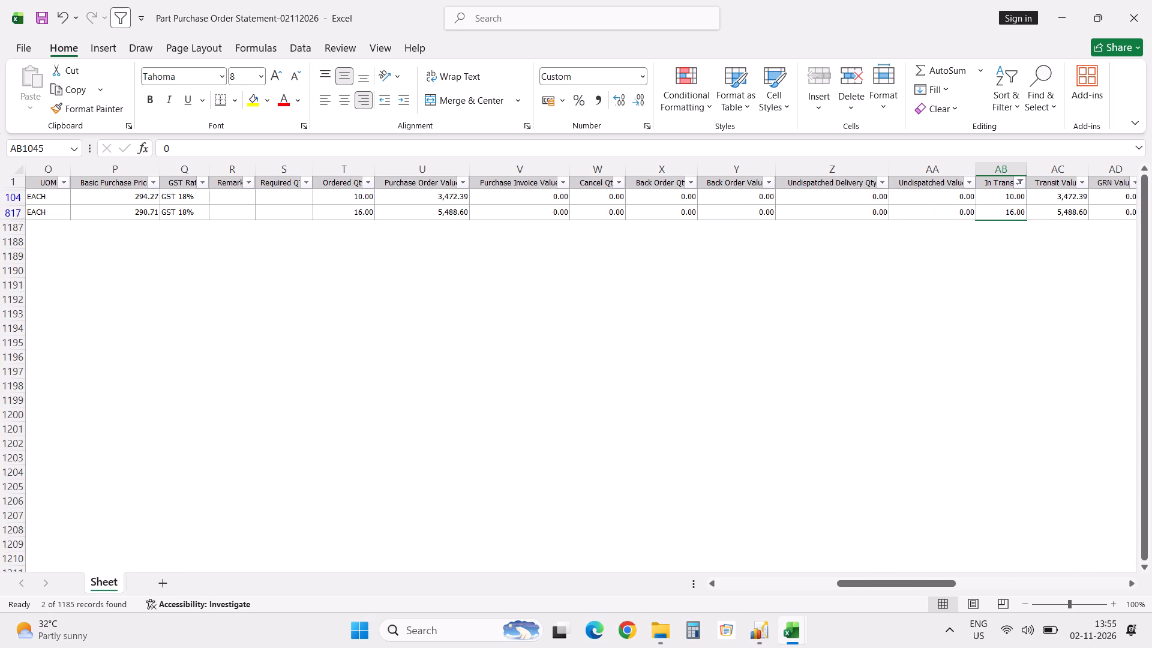
Examine the filtered in-transit cable clutch orders across all columns, from Document Name through to Open Intent.
left_click(410, 188)
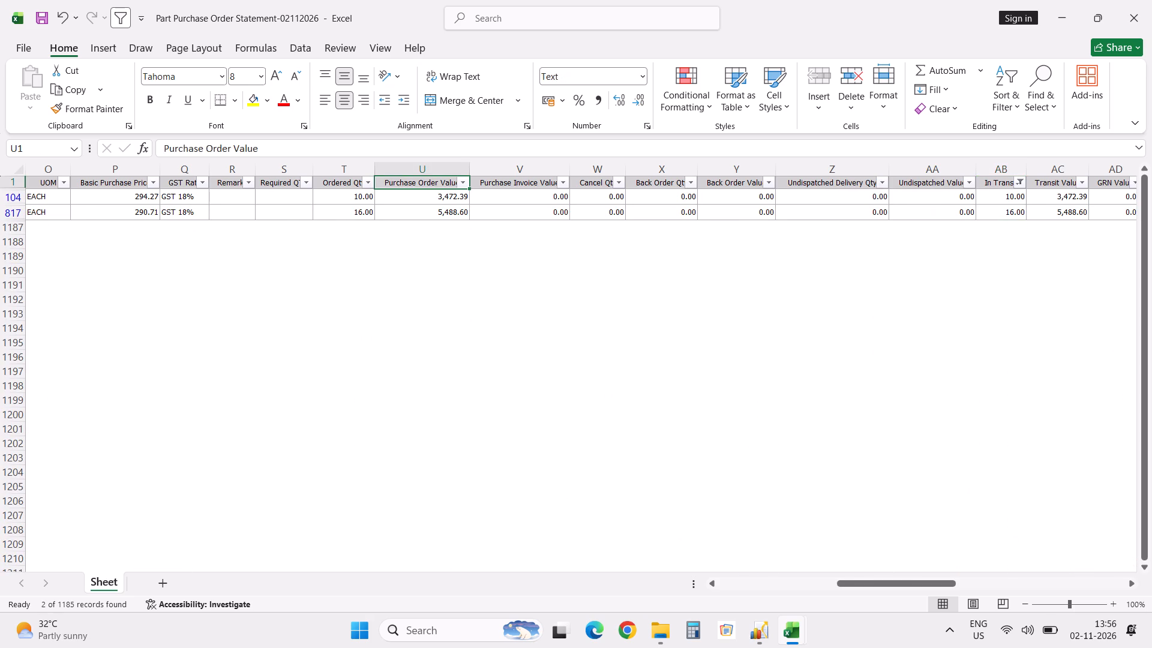
key("ctrl+Left")
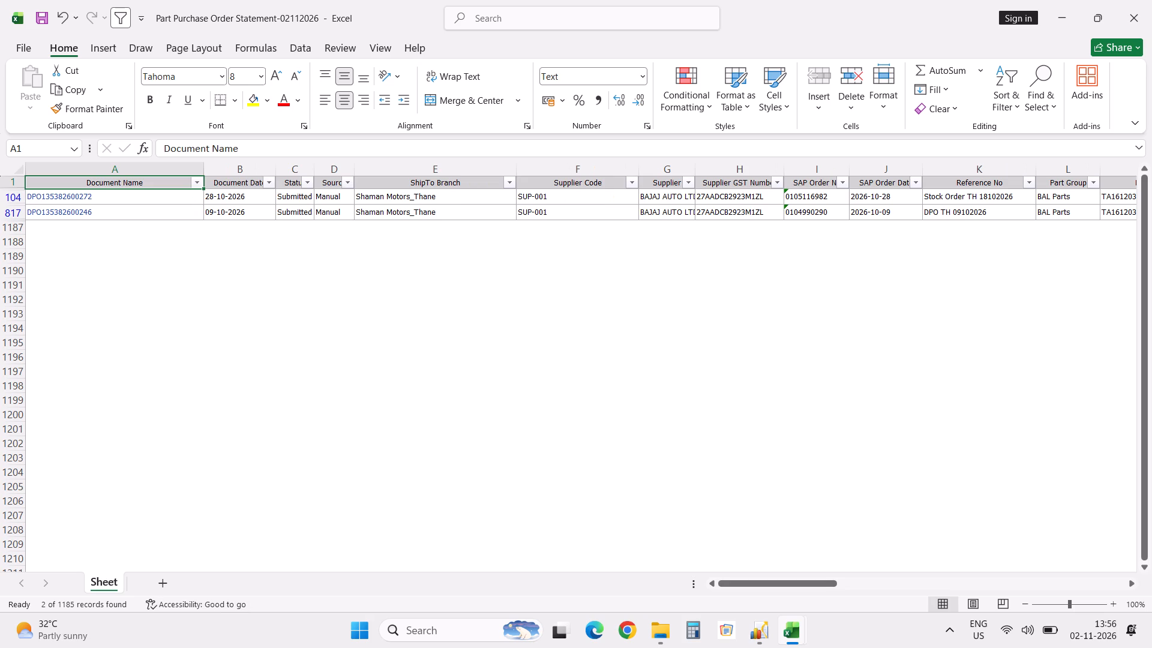
key("Right")
key("Right")
key("Right")
key("Right")
key("Right")
key("Right")
key("Right")
key("Right")
key("Right")
key("Right")
key("Right")
key("Right")
key("Right")
key("Right")
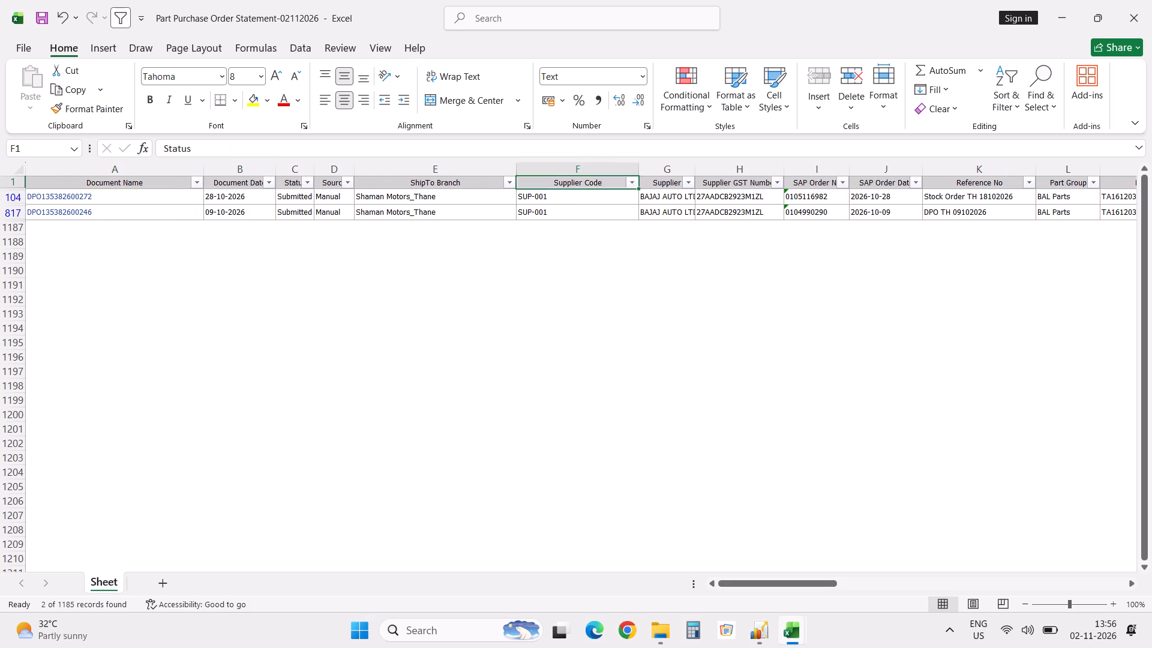
key("Right")
key("Right")
key("Right")
key("Right")
key("Right")
key("Right")
key("Right")
key("Right")
key("Right")
key("Right")
key("Right")
key("Right")
key("Right")
key("Right")
key("Right")
key("Right")
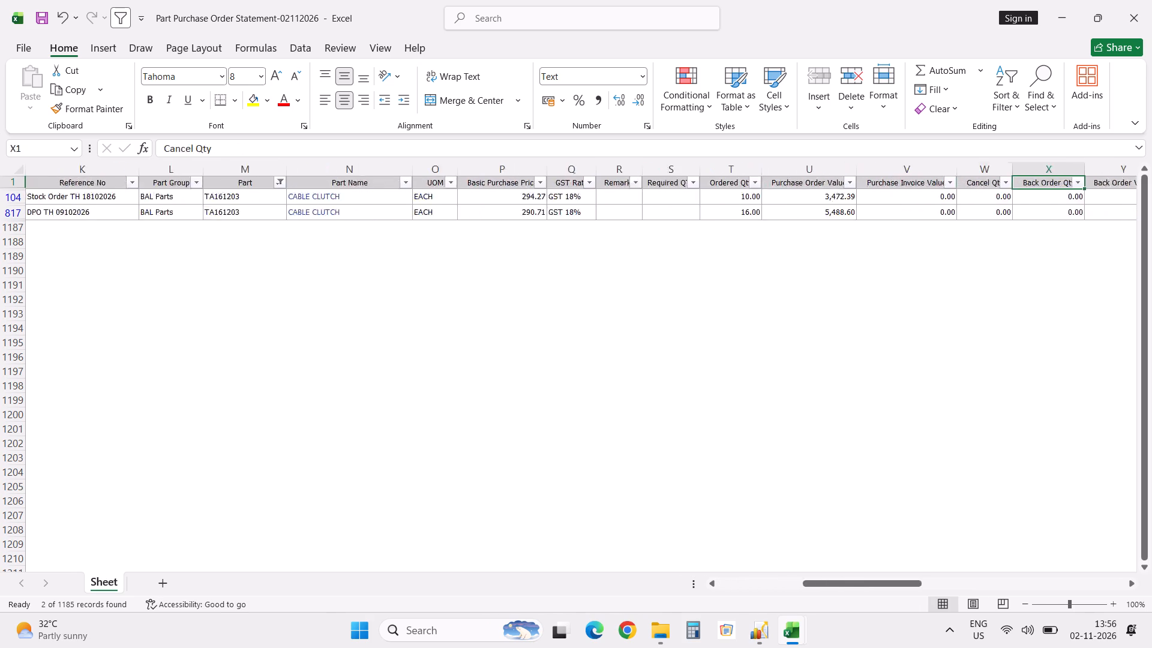
key("Right")
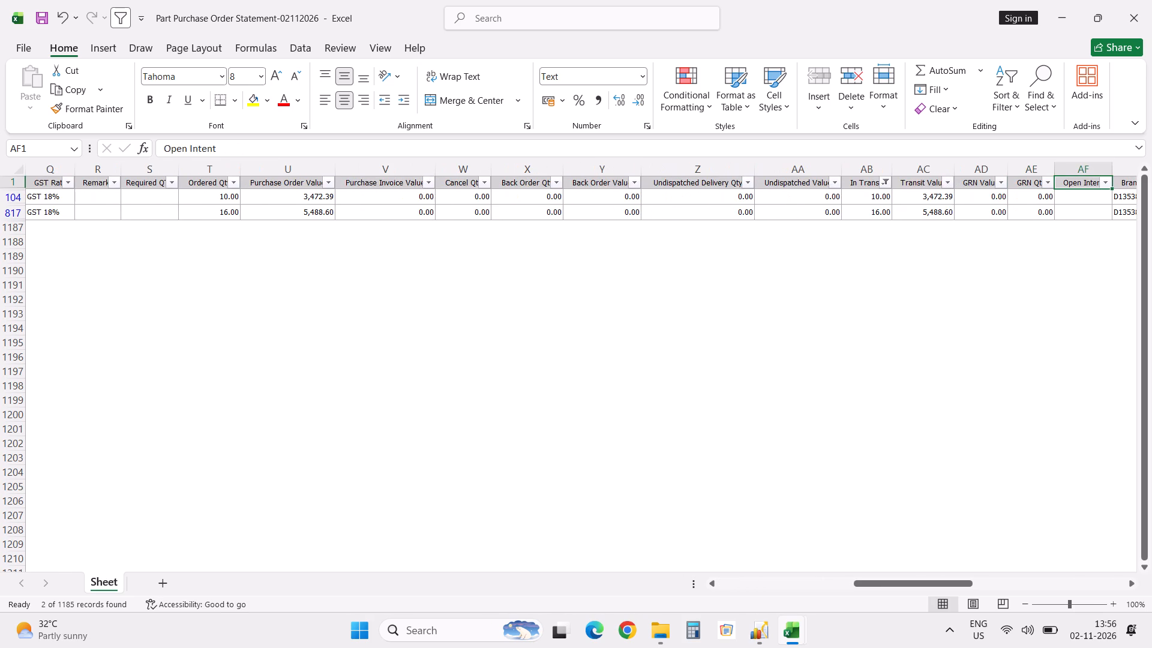
Reselect all In Transit values and filter the Undispatched Delivery Qty column to exclude 0.00 instead.
left_click(886, 185)
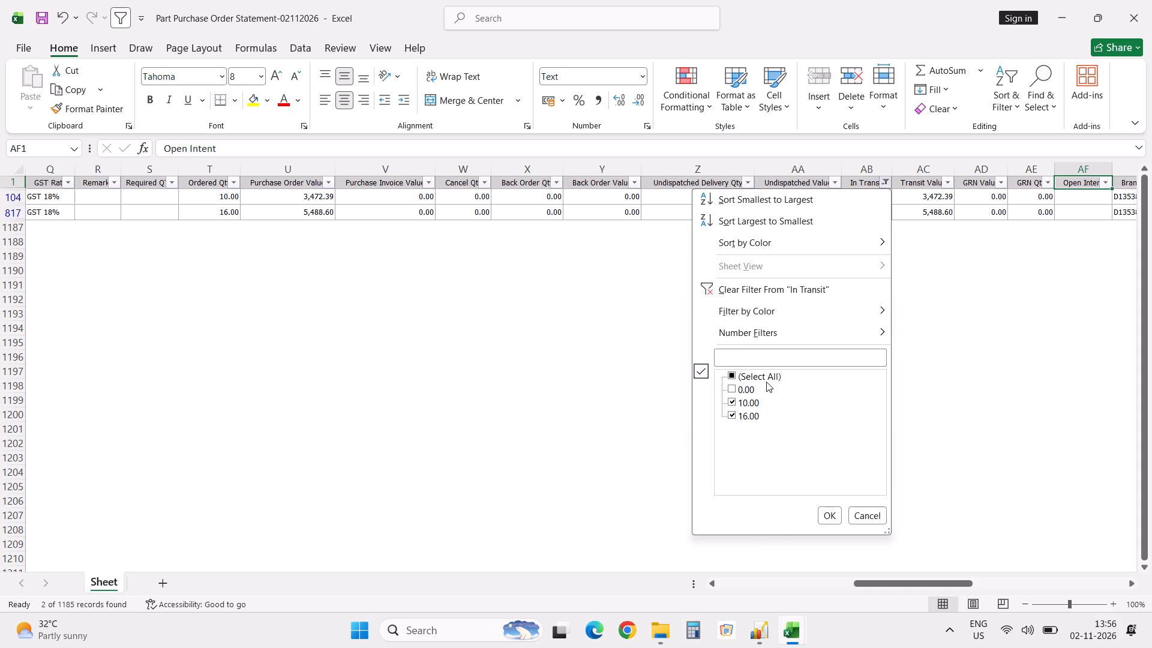
left_click(766, 376)
left_click(833, 521)
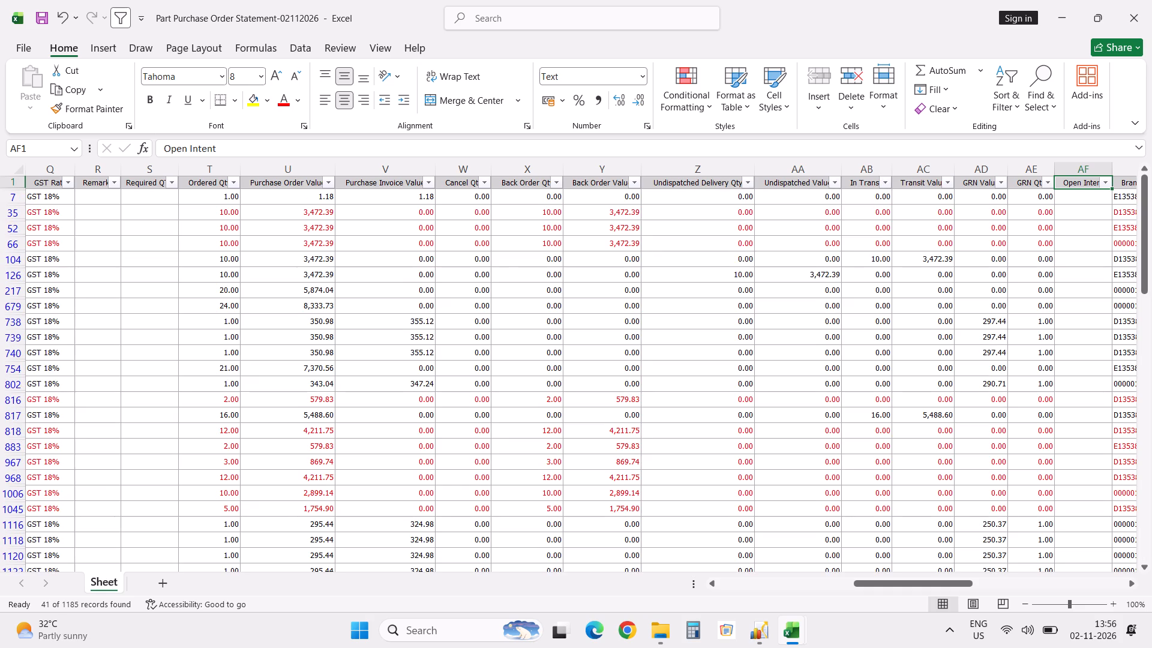
left_click(745, 182)
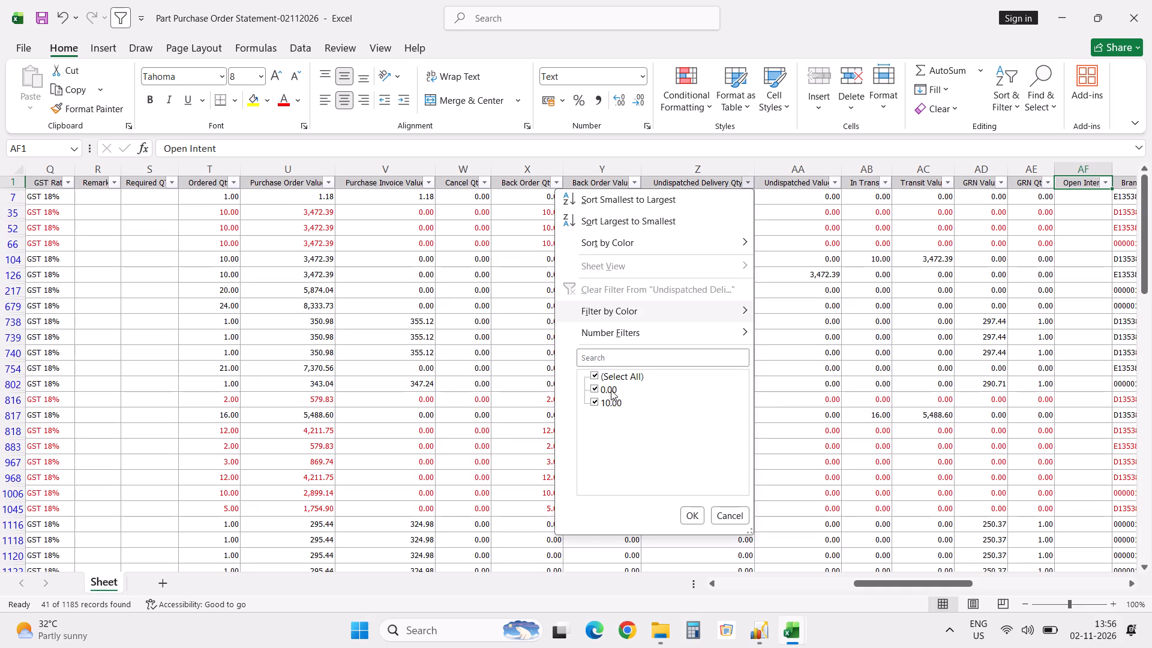
left_click(610, 389)
left_click(694, 515)
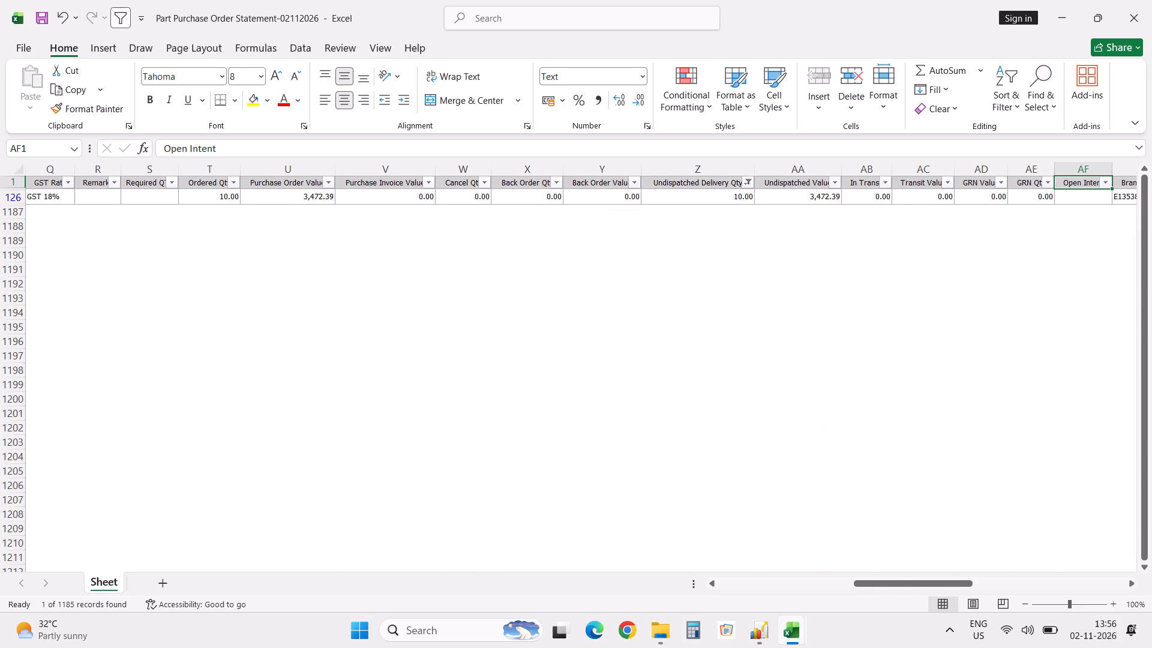
Examine the undispatched cable clutch order across the columns from Back Order Qty back to Reference No.
left_click(523, 185)
key("Left")
key("Left")
key("Left")
key("Left")
key("Left")
key("Left")
key("Left")
key("Left")
key("Left")
key("Left")
key("Left")
key("Left")
key("Left")
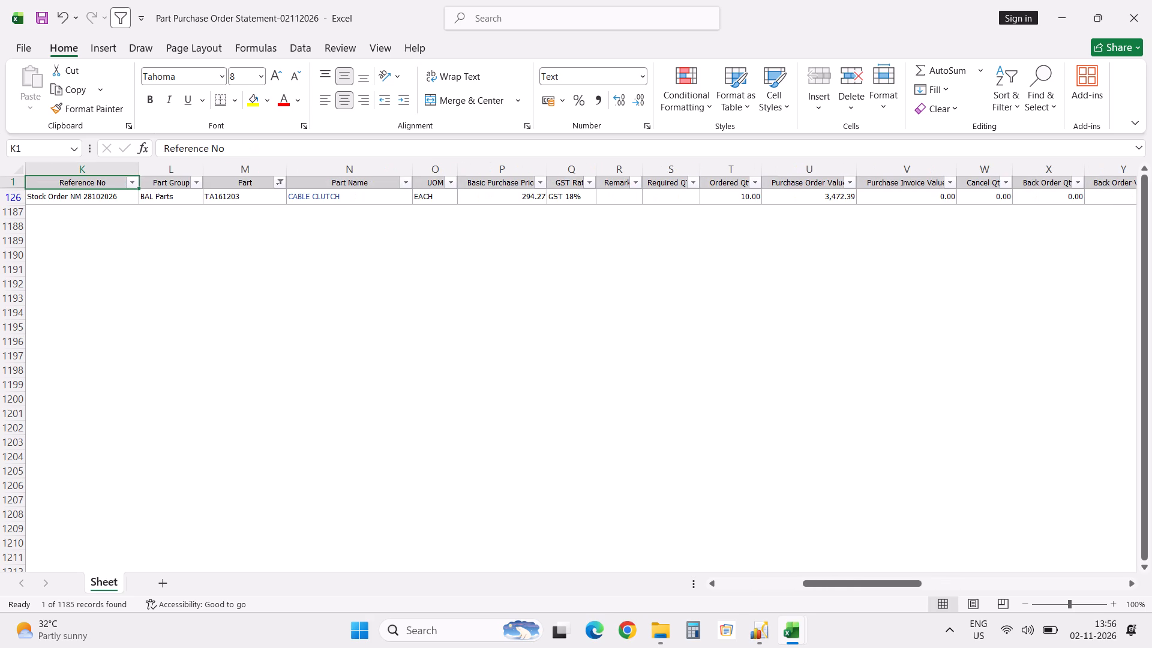
Reset all column filters and filter the Part column to part numbers containing 1612.
left_click(282, 182)
left_click(408, 369)
type("dff")
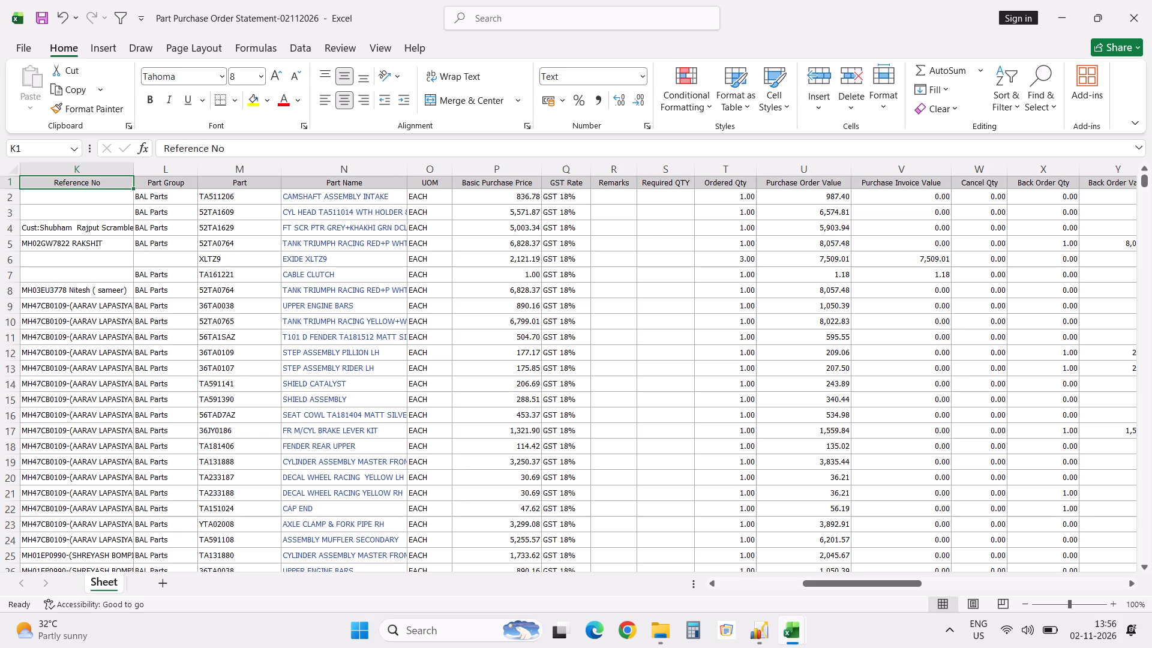
left_click(265, 189)
left_click(265, 181)
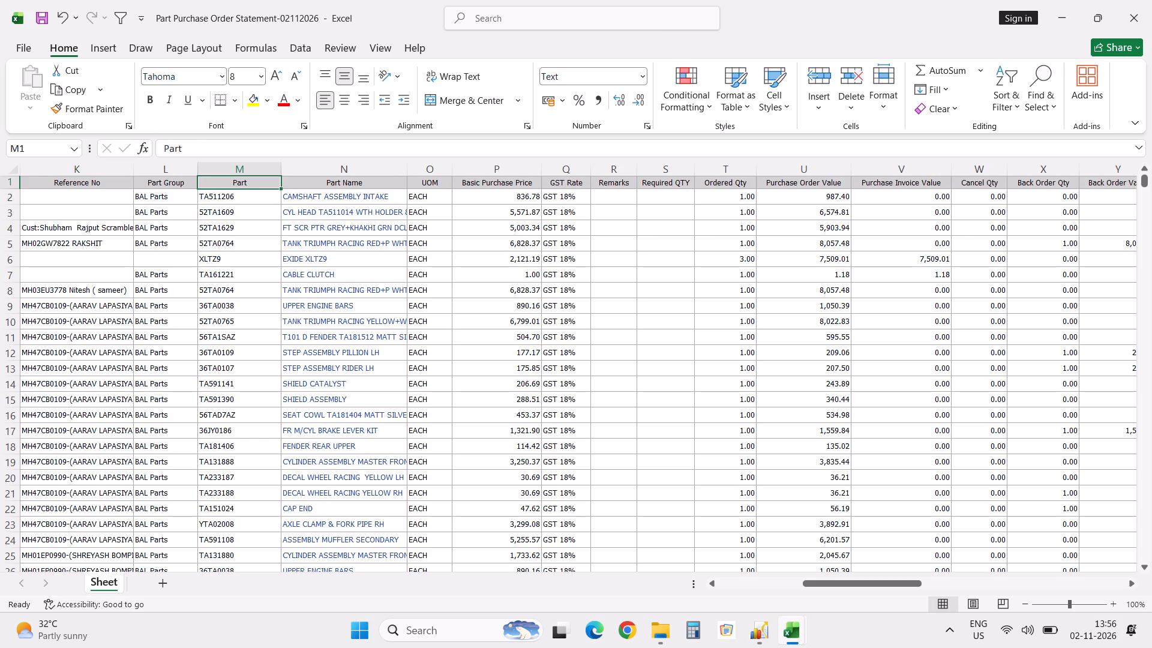
type("dff")
left_click(275, 182)
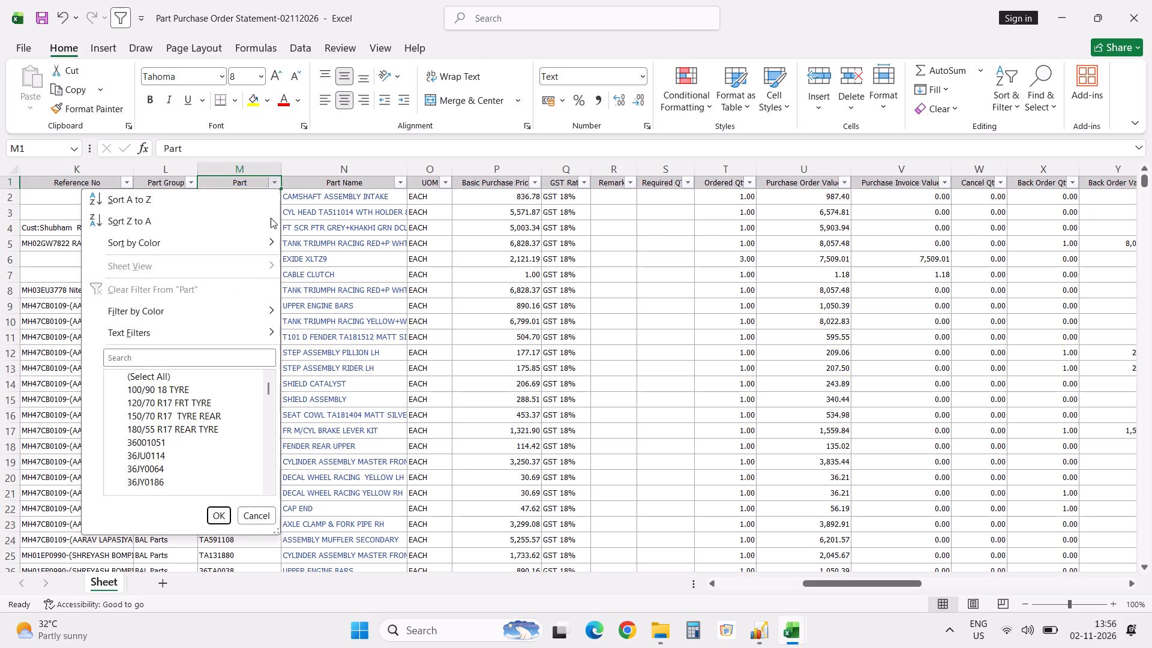
left_click(252, 356)
type("1612")
key("Return")
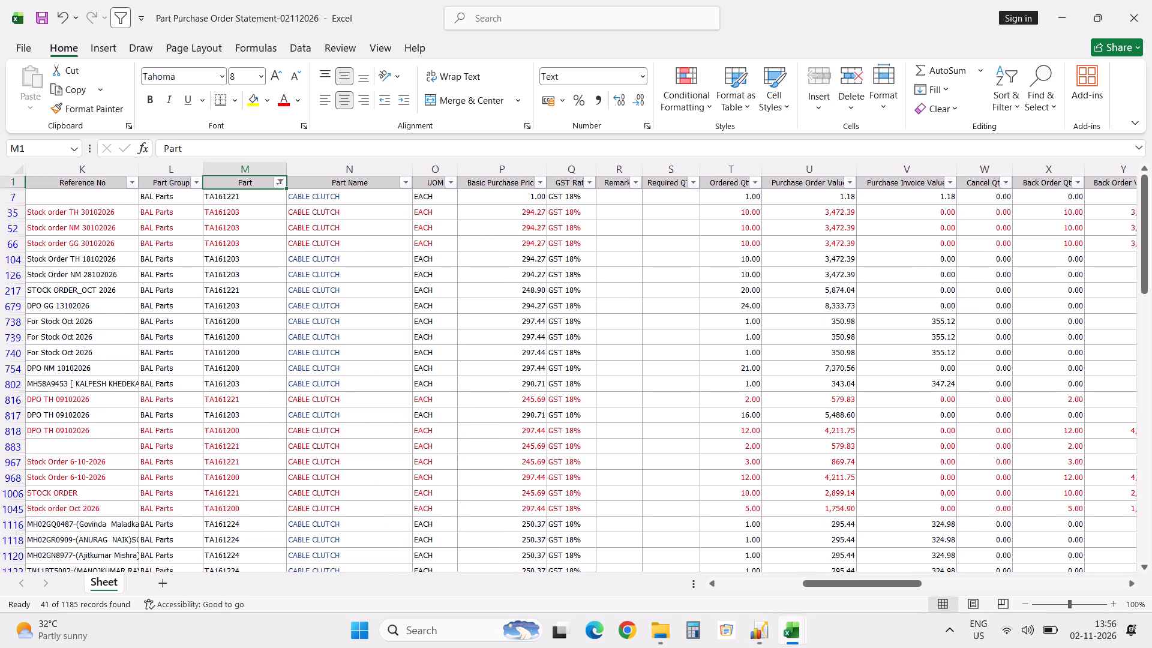
Filter the Back Order Qty column of the cable clutch orders to exclude 0.00.
key("Down")
key("Up")
key("Right")
key("Right")
key("Right")
key("Right")
key("Right")
key("Right")
key("Right")
key("Right")
key("Right")
key("Right")
key("Right")
key("Right")
key("Right")
key("Right")
key("Right")
key("Right")
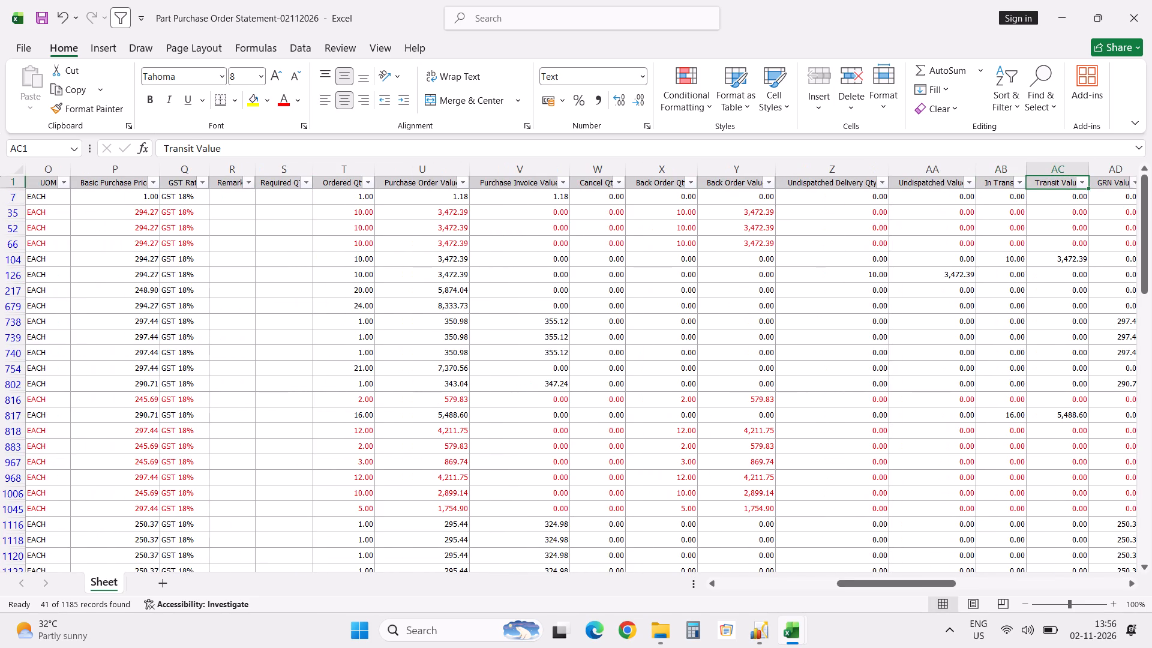
left_click(691, 184)
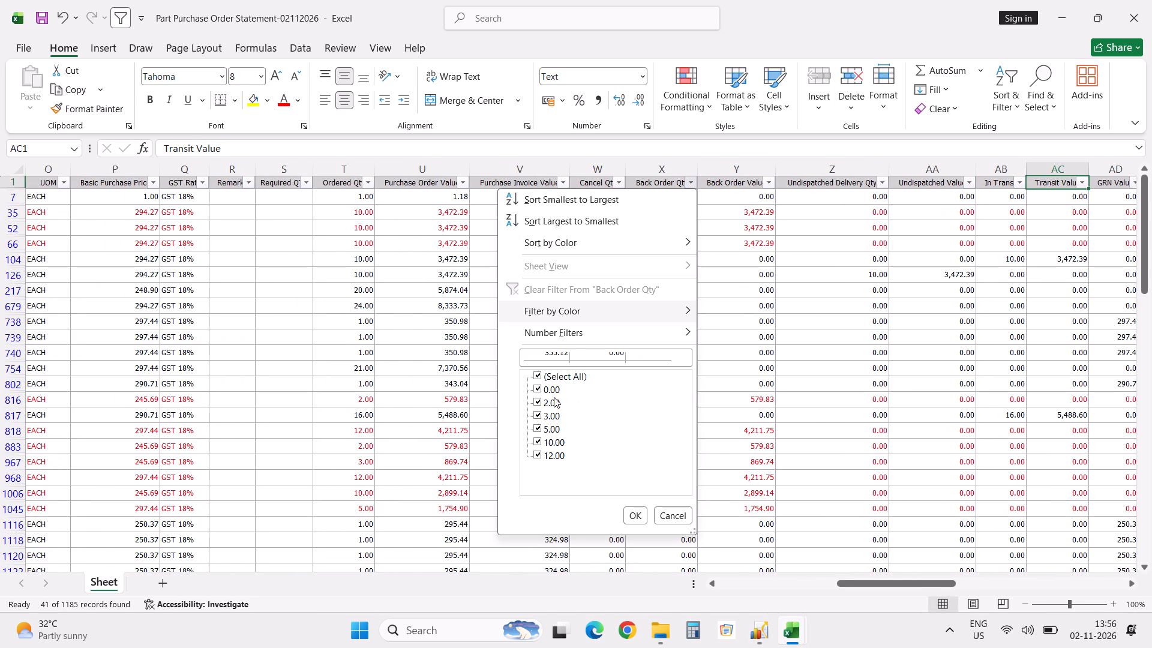
left_click(550, 392)
left_click(632, 514)
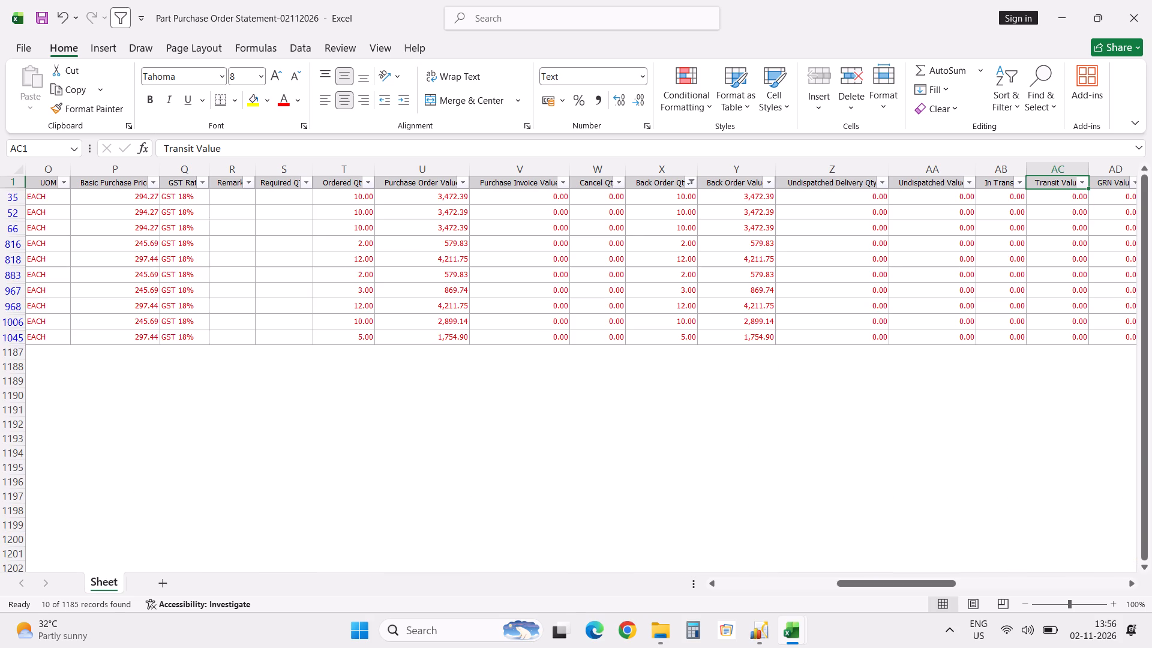
Examine the back-ordered cable clutch rows from the purchase values back to the Supplier Code column.
left_click(521, 248)
key("Left")
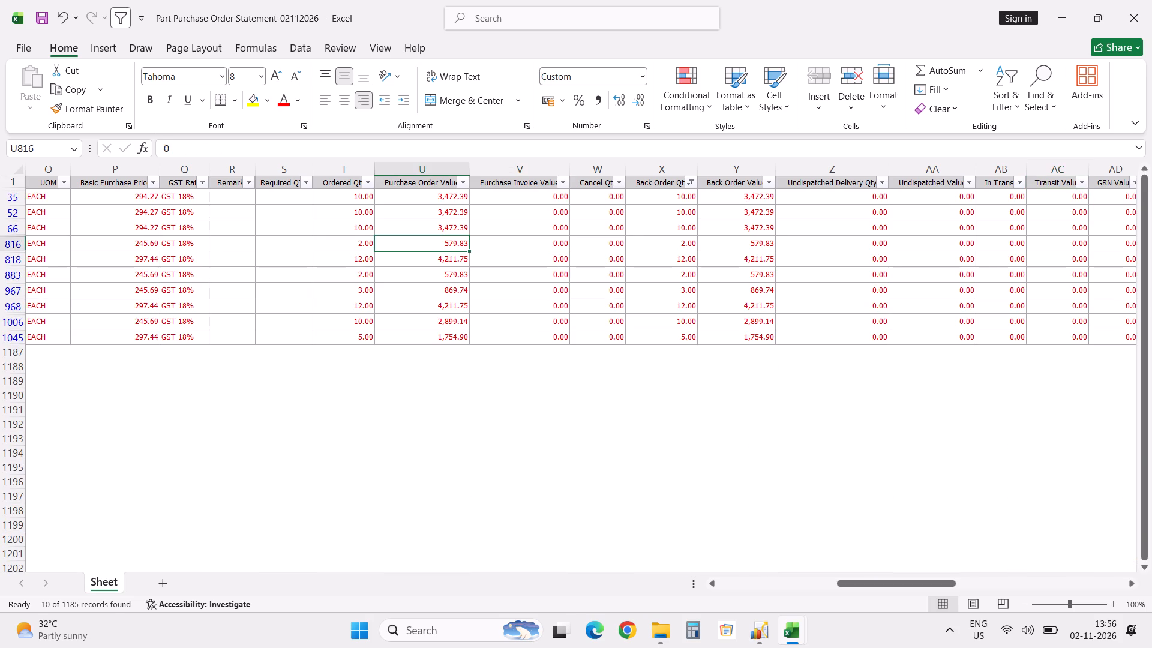
key("Left")
key("Left")
key("Left")
key("Left")
key("Left")
key("Left")
key("Left")
key("Left")
key("Left")
key("Left")
key("Left")
key("Left")
key("Left")
key("Left")
key("Left")
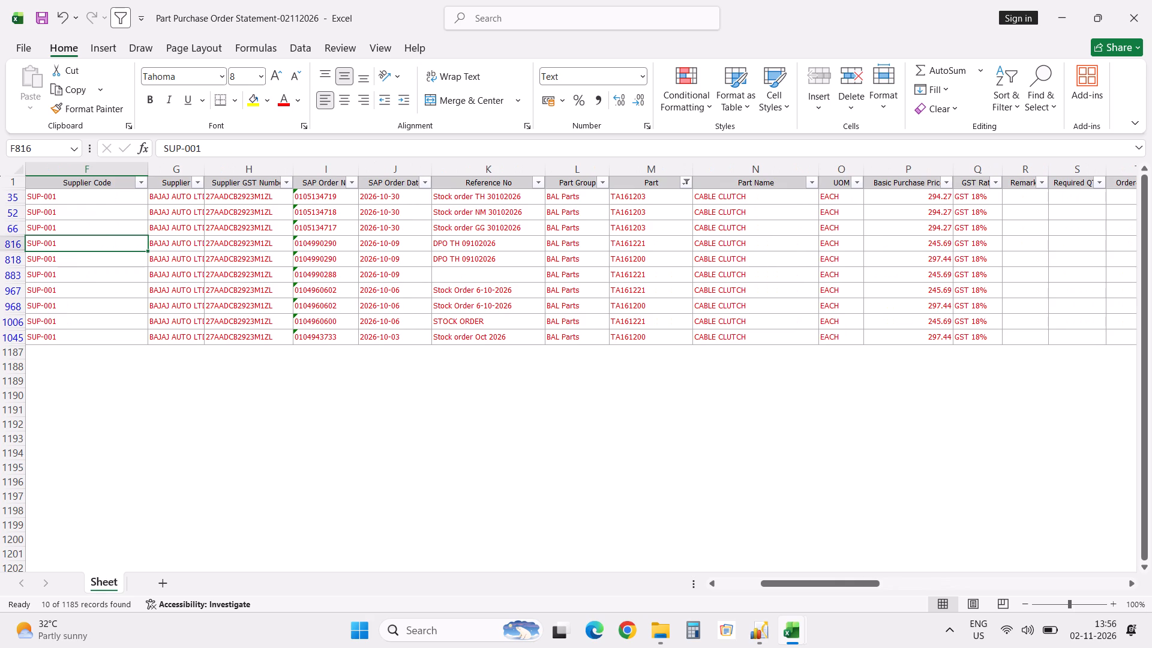
Save and close the Part Purchase Order Statement workbook.
key("ctrl+s")
left_click(1140, 13)
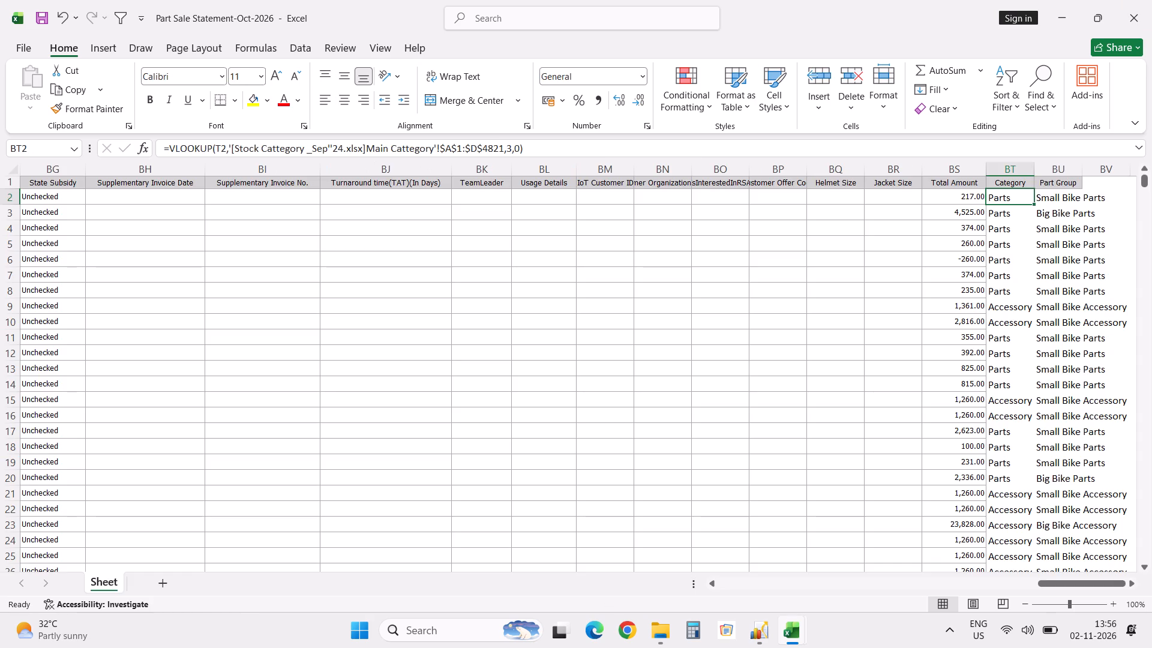
Add filters to the Part Sale Statement and show only the rows whose Category is #N/A.
left_click(1015, 181)
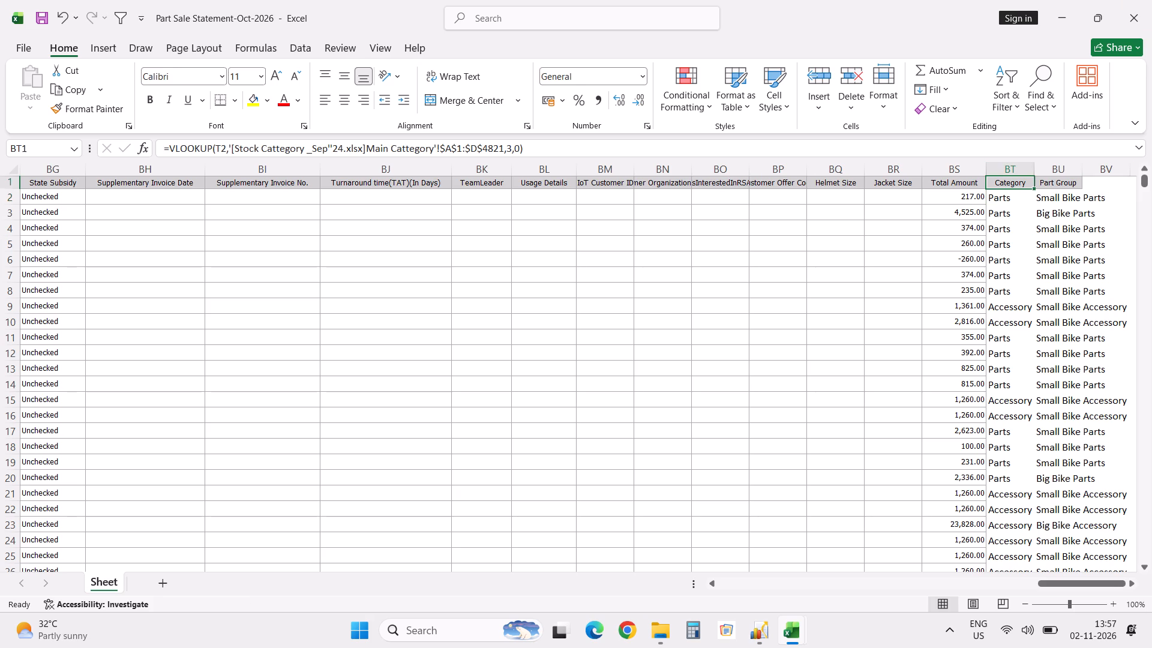
key("alt+d")
type("ff")
left_click(1029, 182)
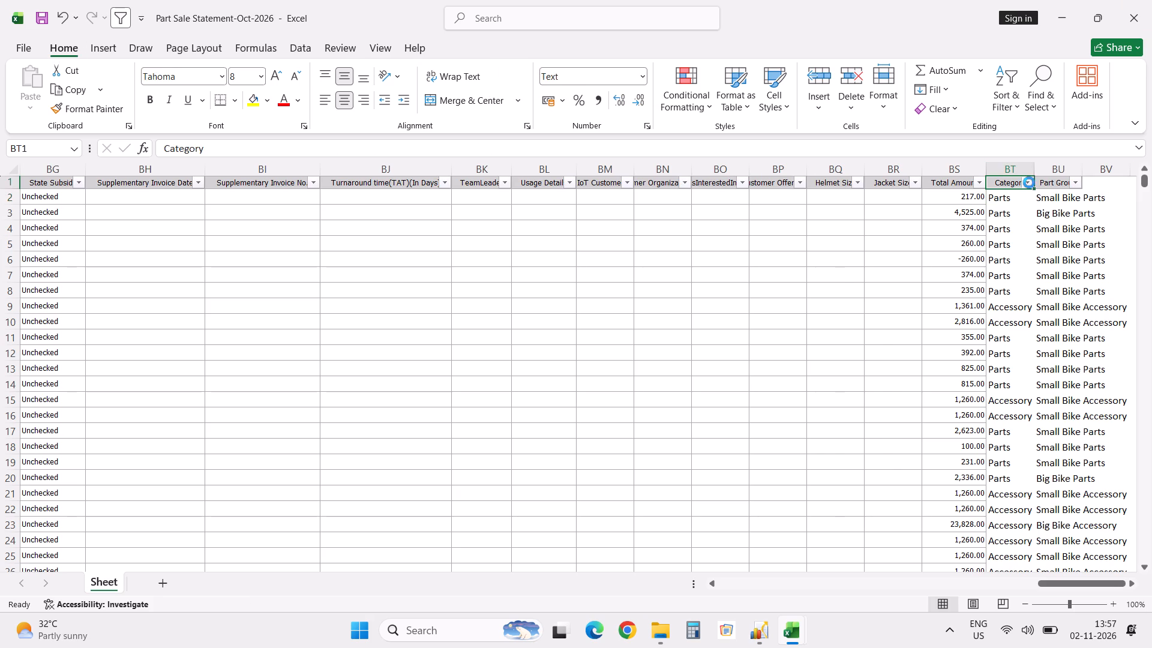
left_click(916, 371)
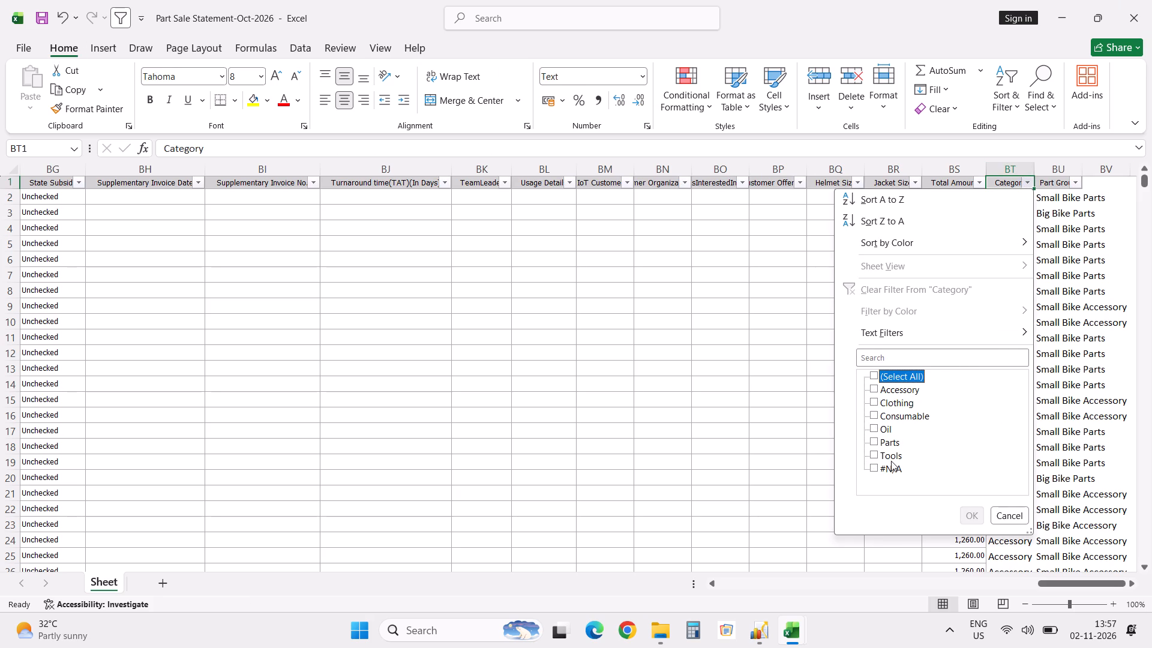
left_click(891, 464)
left_click(969, 517)
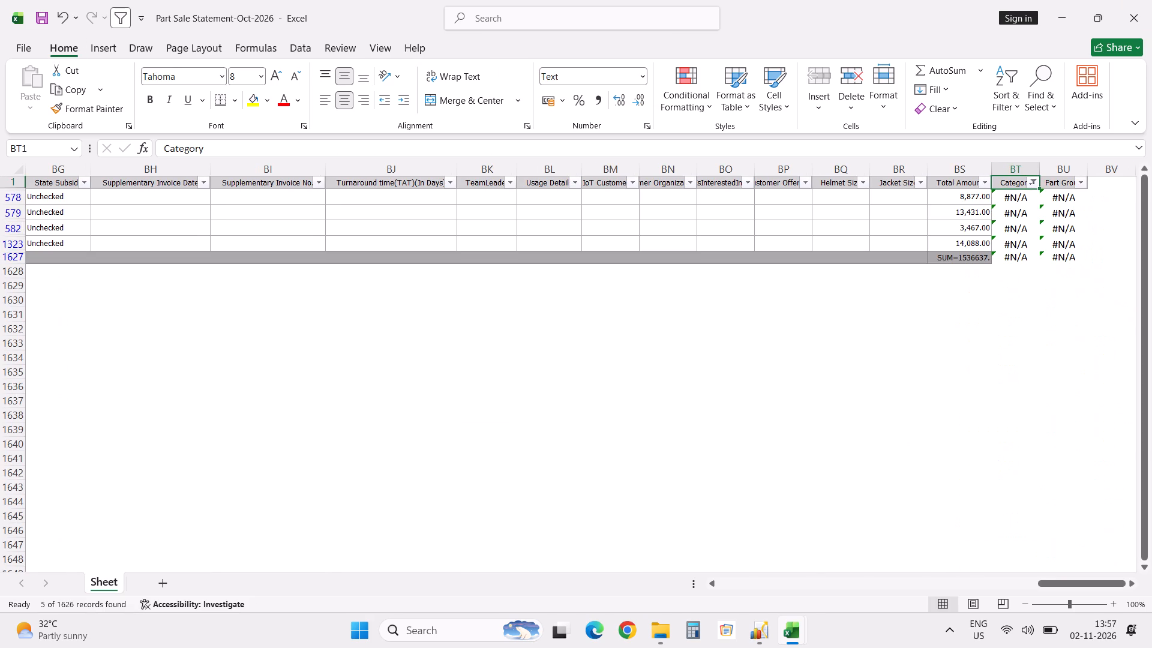
Enter Accessory as the Category for the unmatched rows 578, 579, 582 and 1323.
left_click(1013, 193)
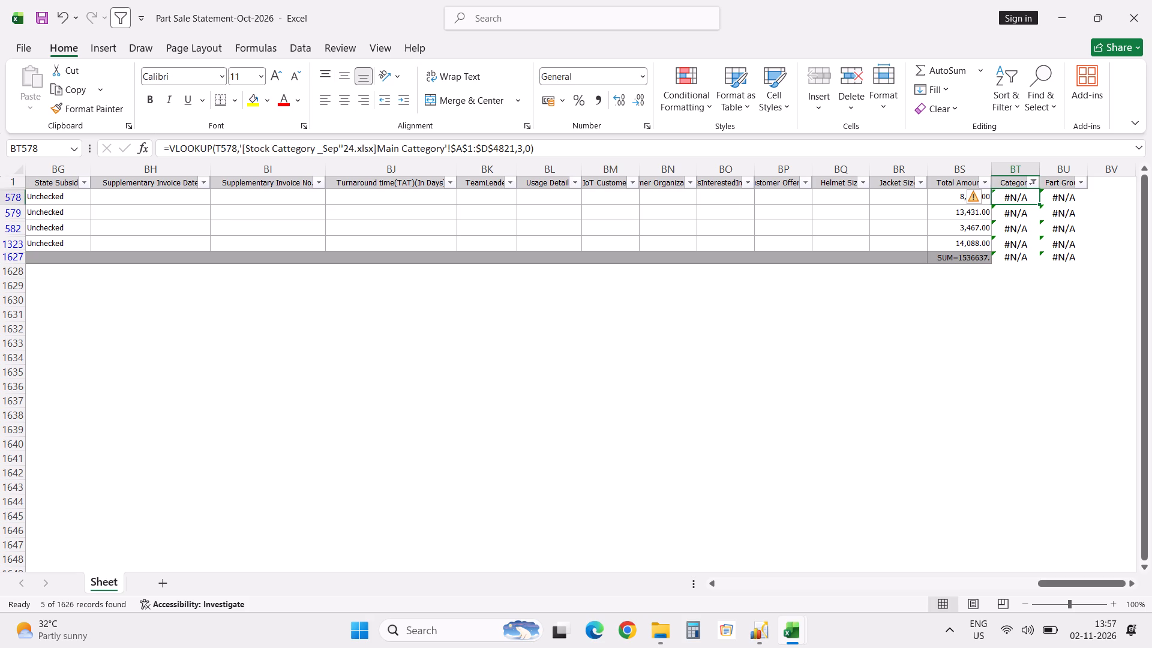
key("shift+a")
key("Return")
key("a")
key("Return")
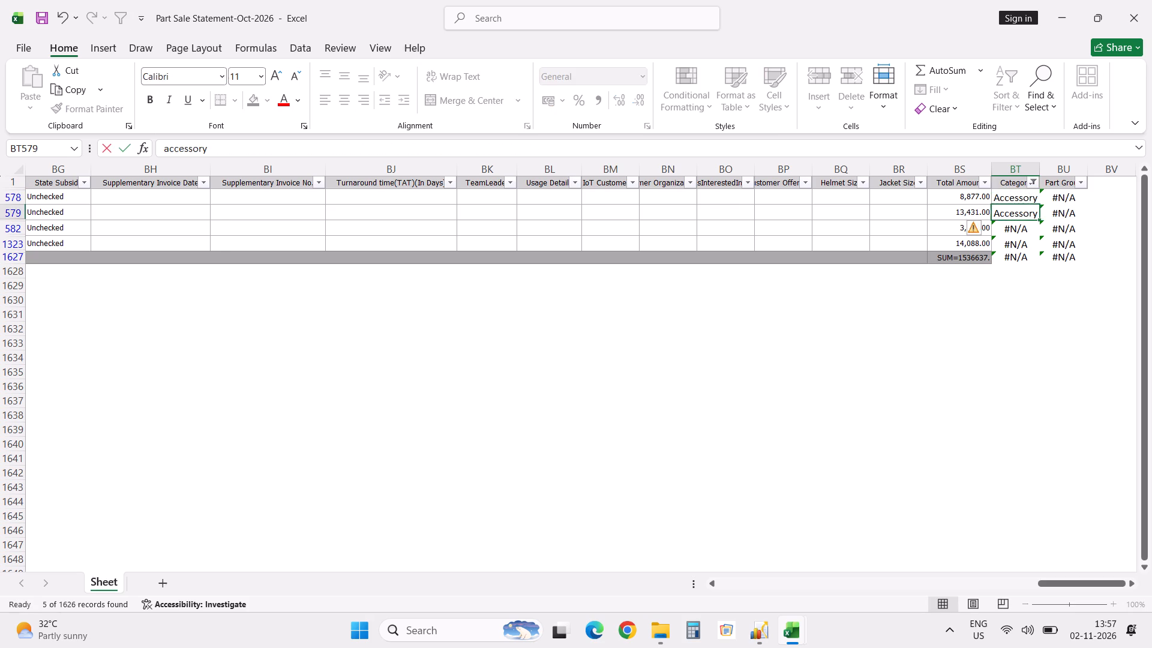
key("a")
key("Return")
key("a")
key("Return")
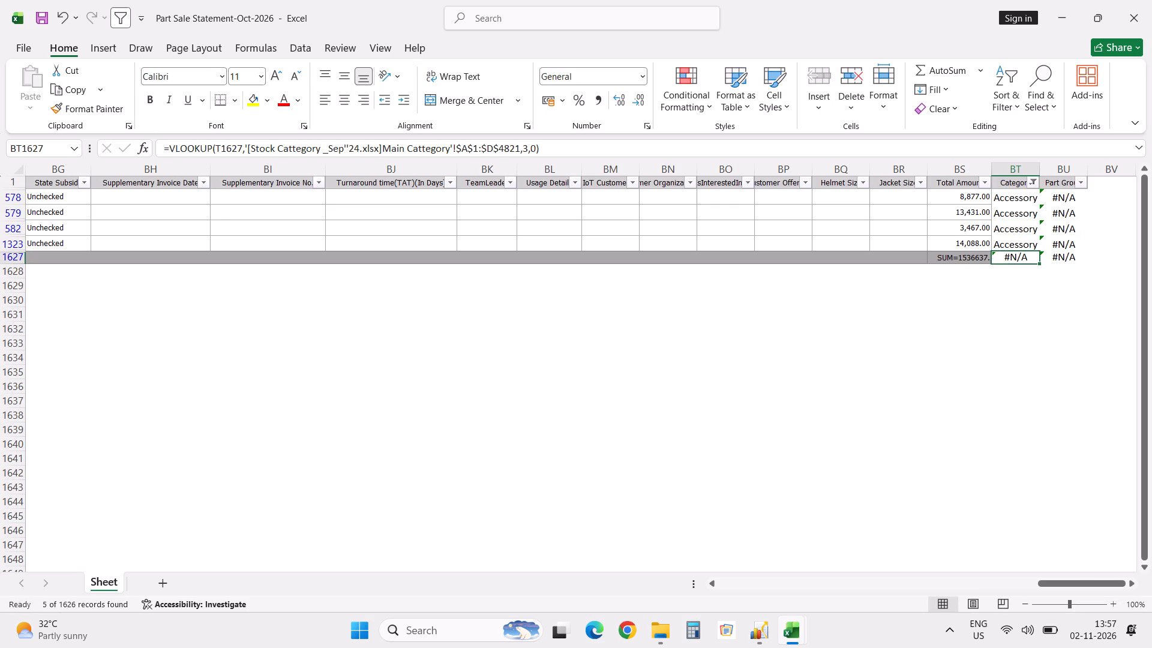
Clear the Category and Part Group cells in the SUM row 1627.
key("shift+Right")
key("Delete")
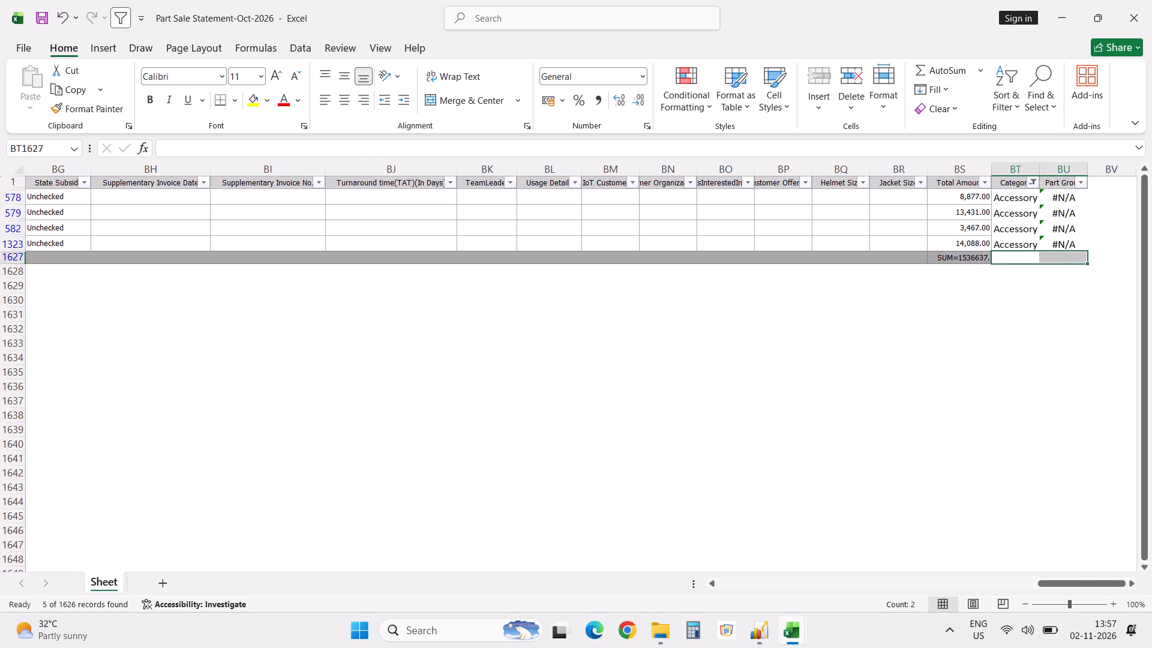
Enter Big Bike Accessory as the Part Group for rows 578, 579, 582 and 1323.
key("Up")
key("Up")
key("Up")
key("Up")
key("Right")
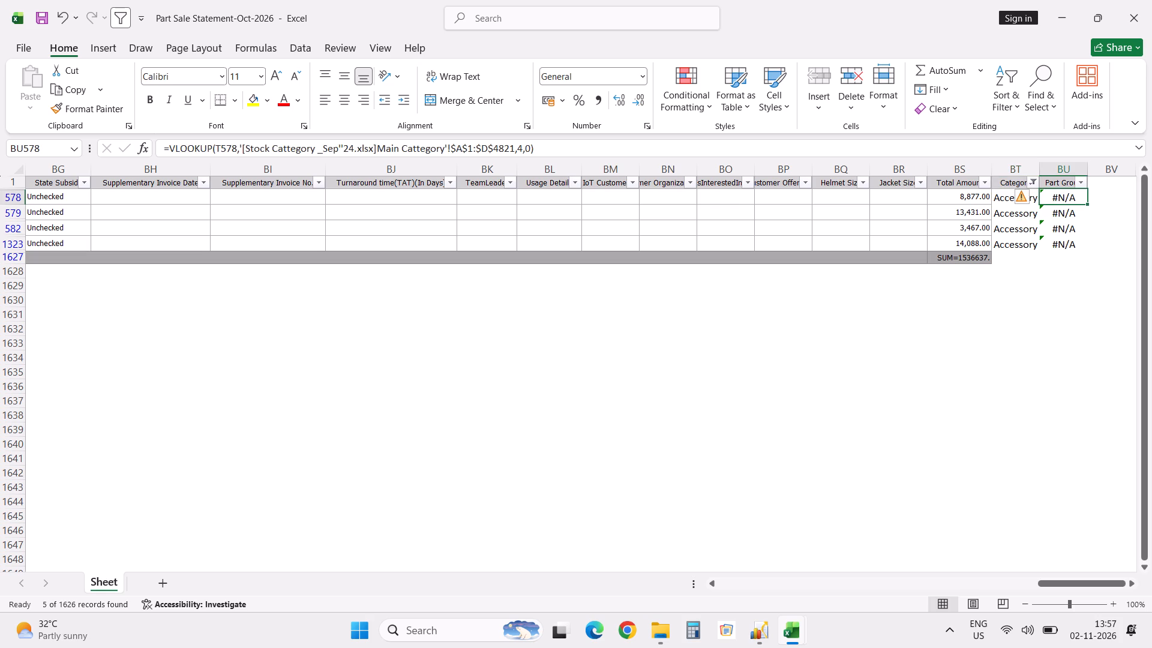
key("shift+b")
type("ig Bi")
type("ke A")
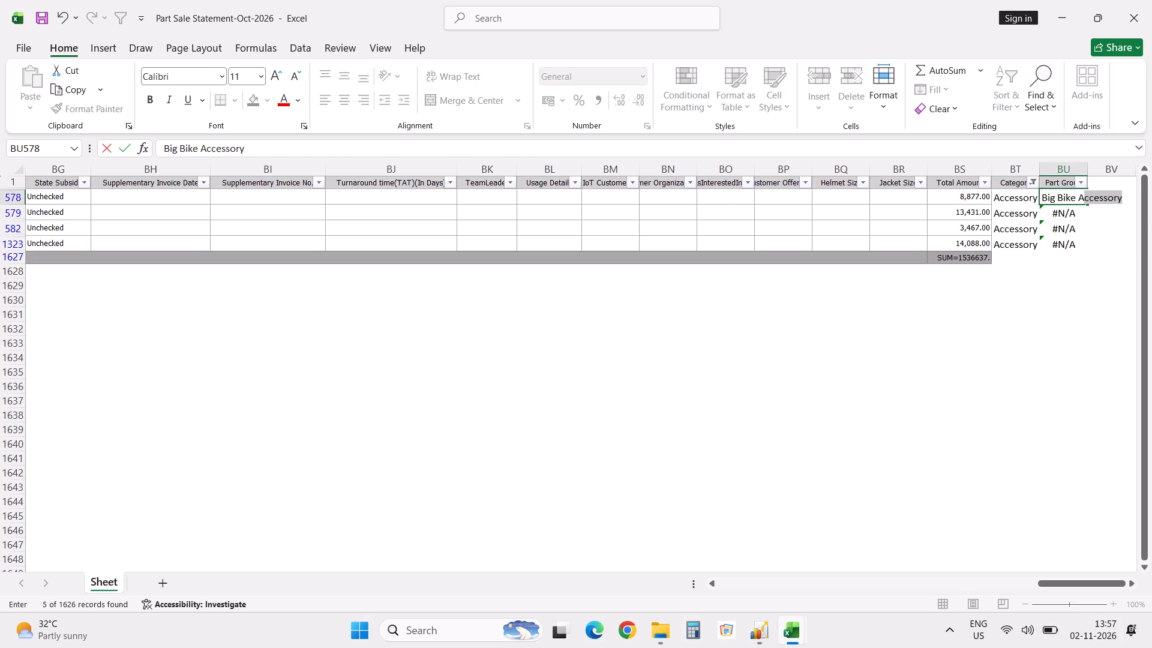
key("Return")
key("Up")
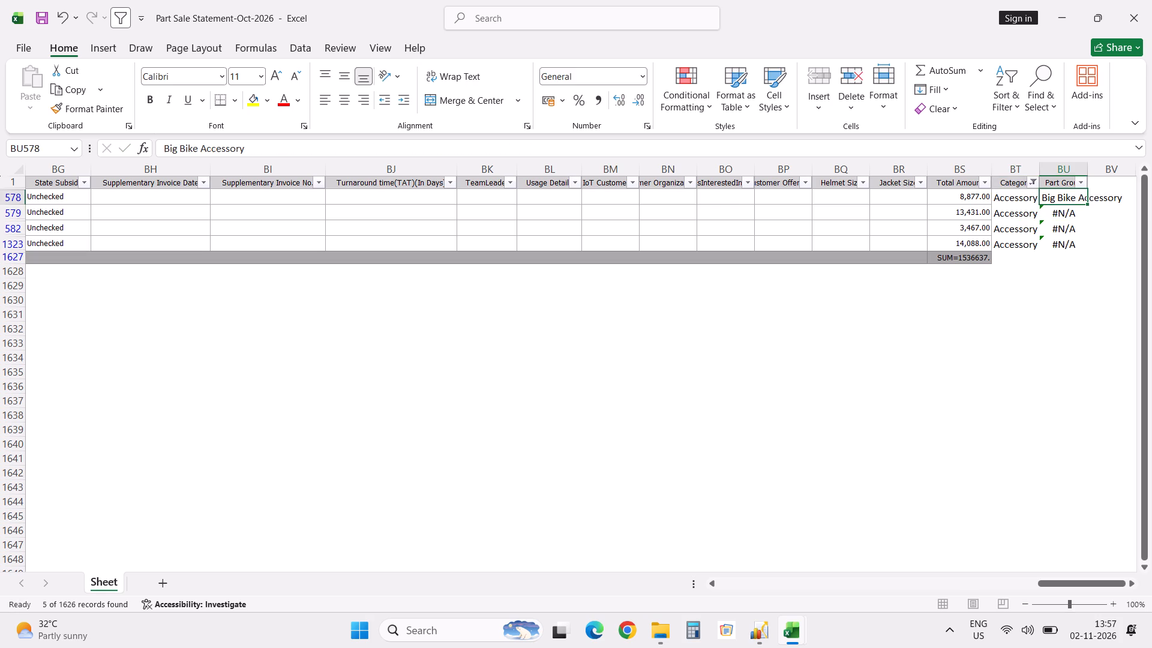
key("ctrl+c")
key("Down")
key("ctrl+v")
key("Down")
key("ctrl+v")
key("Down")
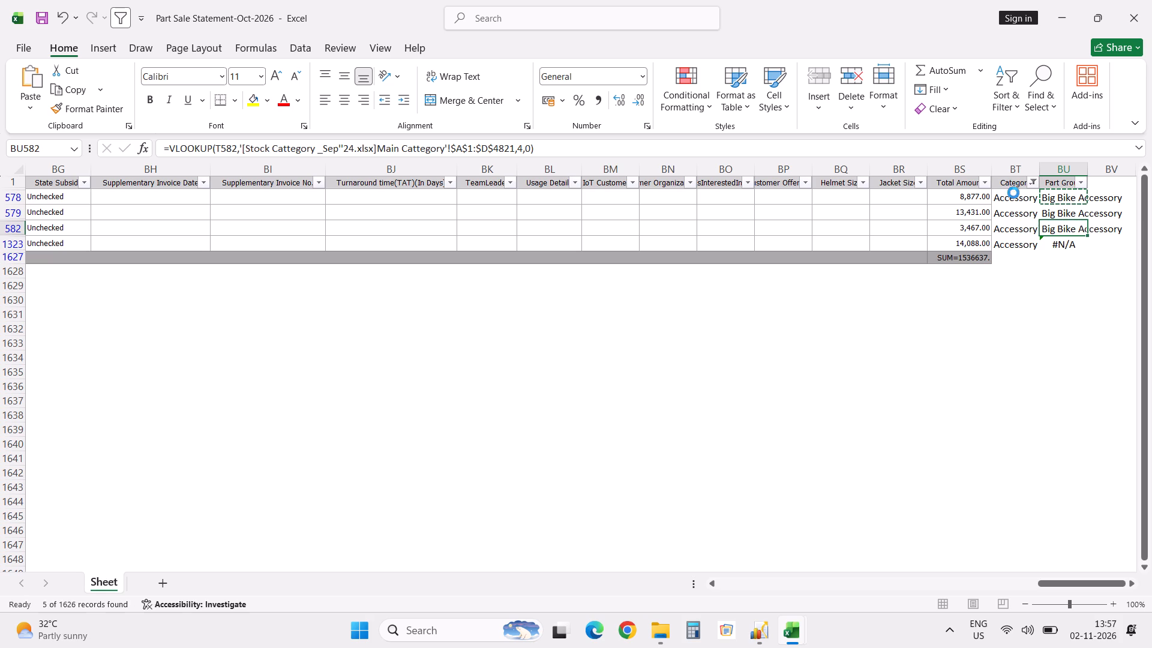
key("Return")
Remove the filters from the Part Sale Statement so all rows show.
type("dff")
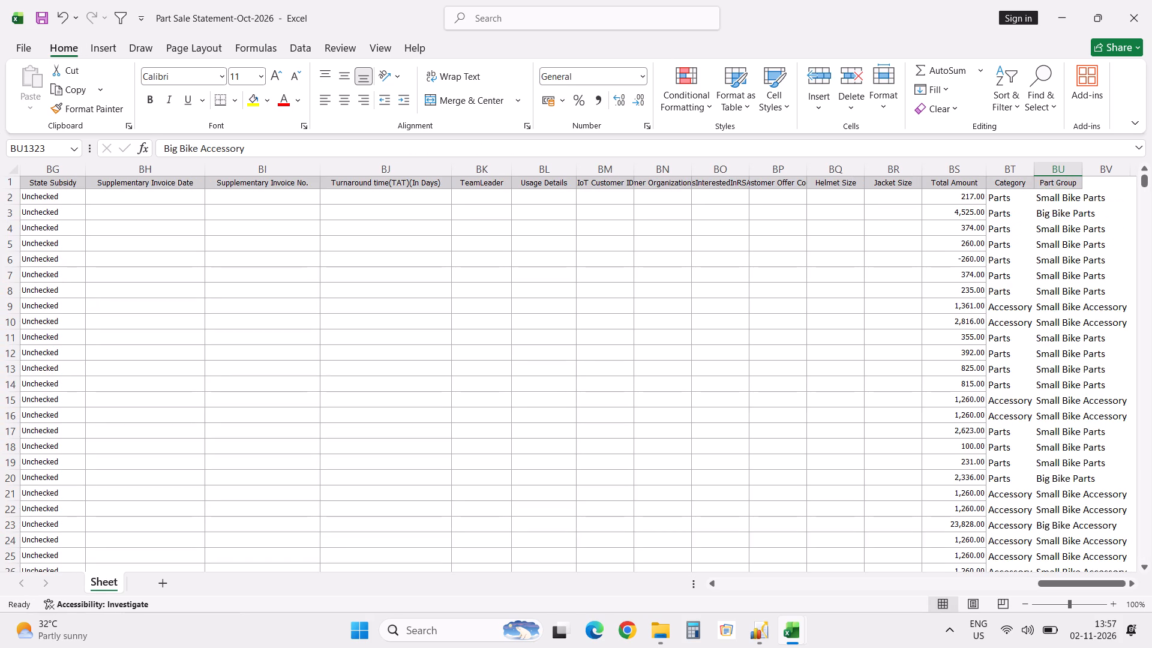
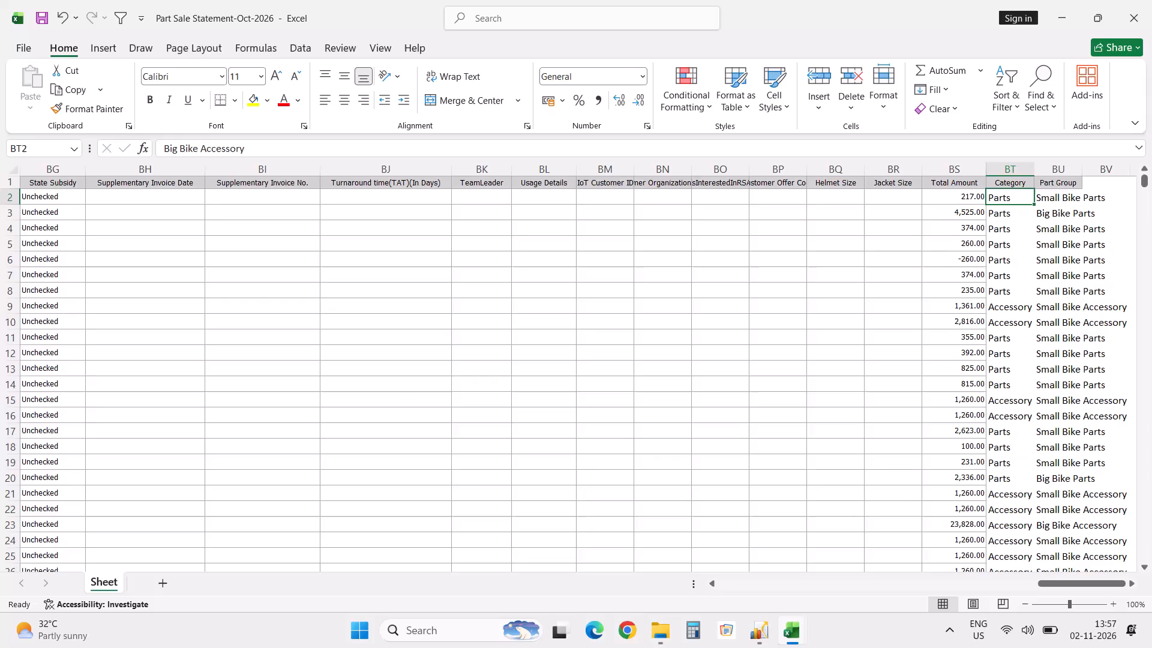
Convert the Category and Part Group lookup formulas in columns BT and BU to plain values, from row 2 down.
key("ctrl+shift+Right")
key("ctrl+shift+Down")
key("ctrl+c")
key("Up")
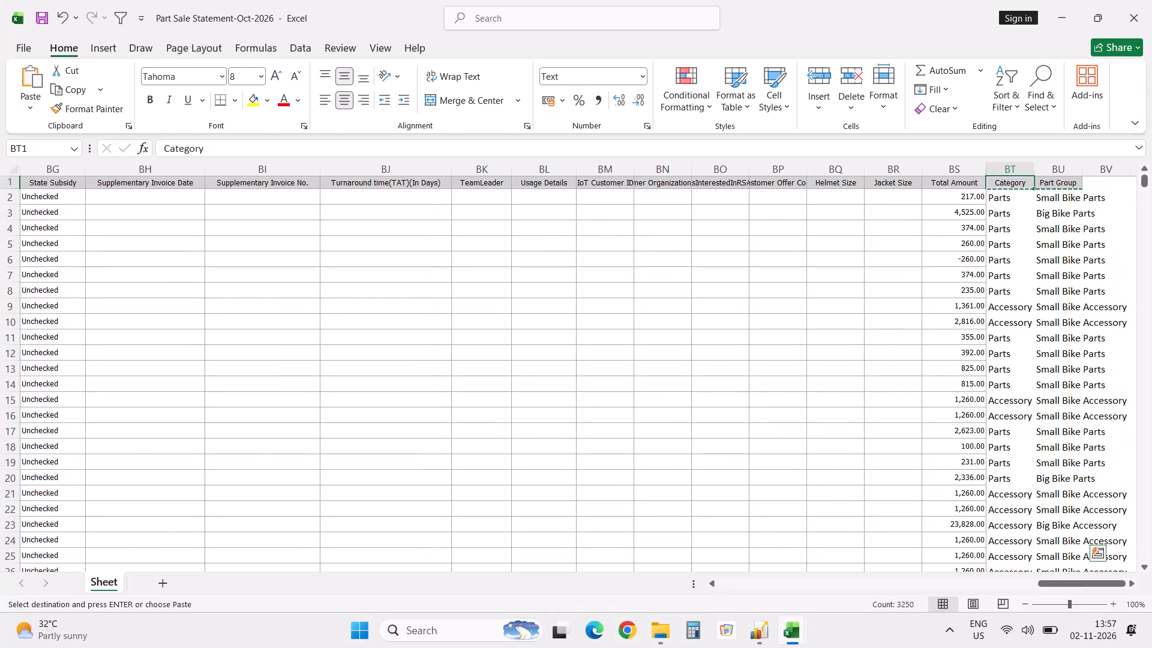
key("Down")
right_click(1006, 198)
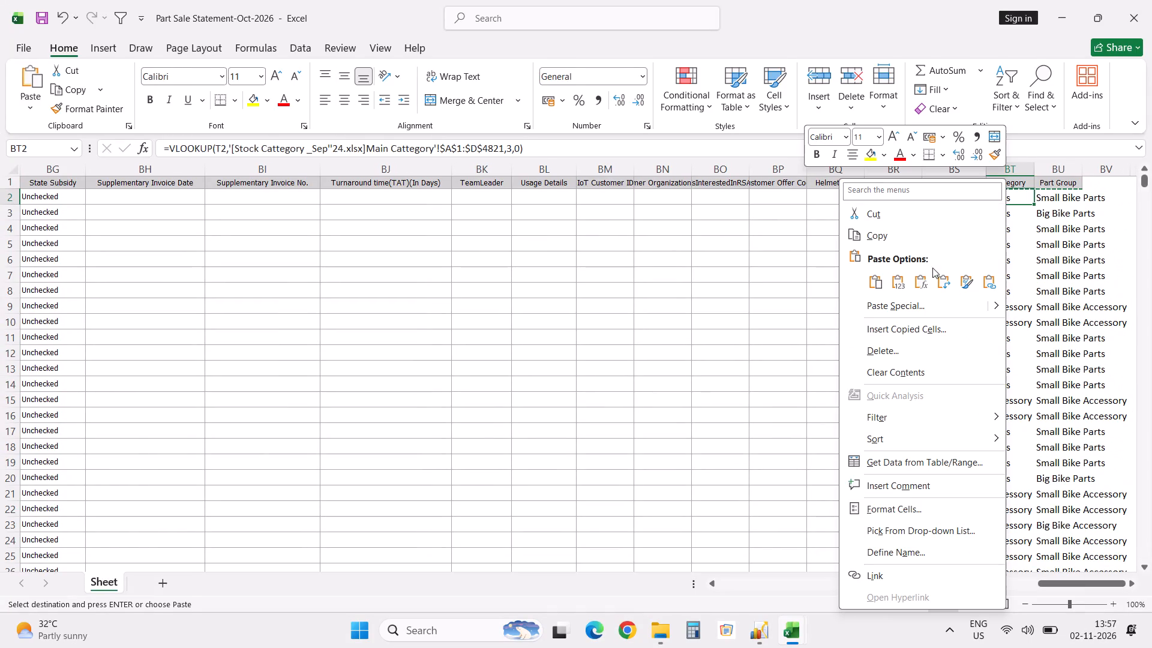
left_click(899, 284)
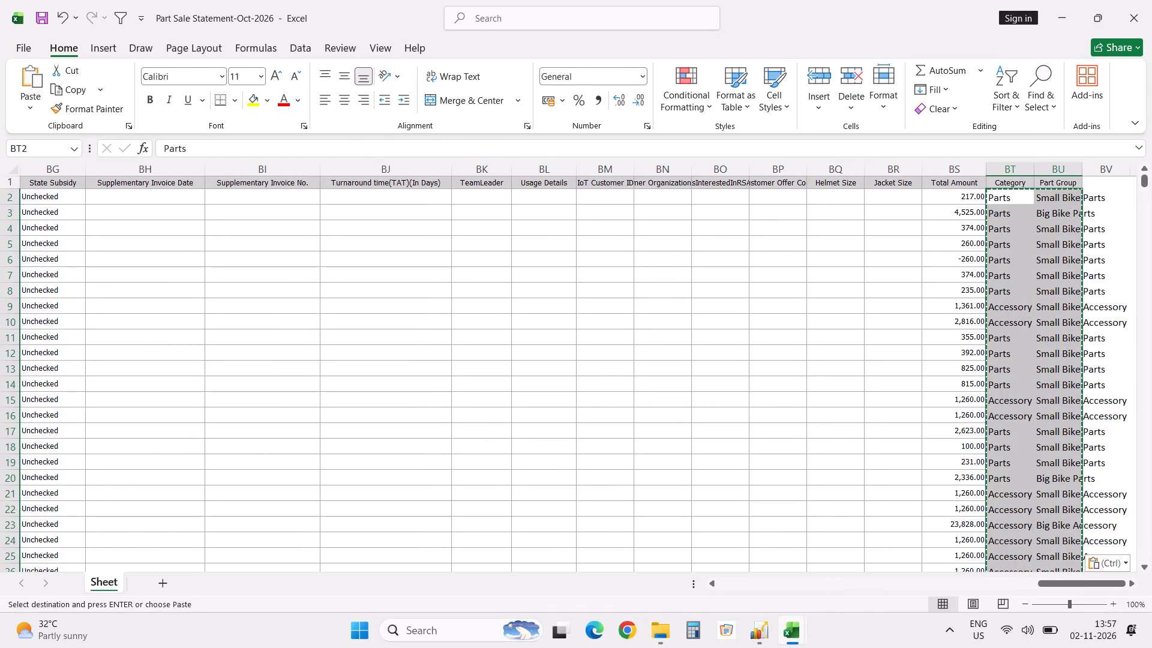
Copy the cell formatting of State Subsidy cell BG4 onto the whole Category and Part Group columns.
left_click(66, 230)
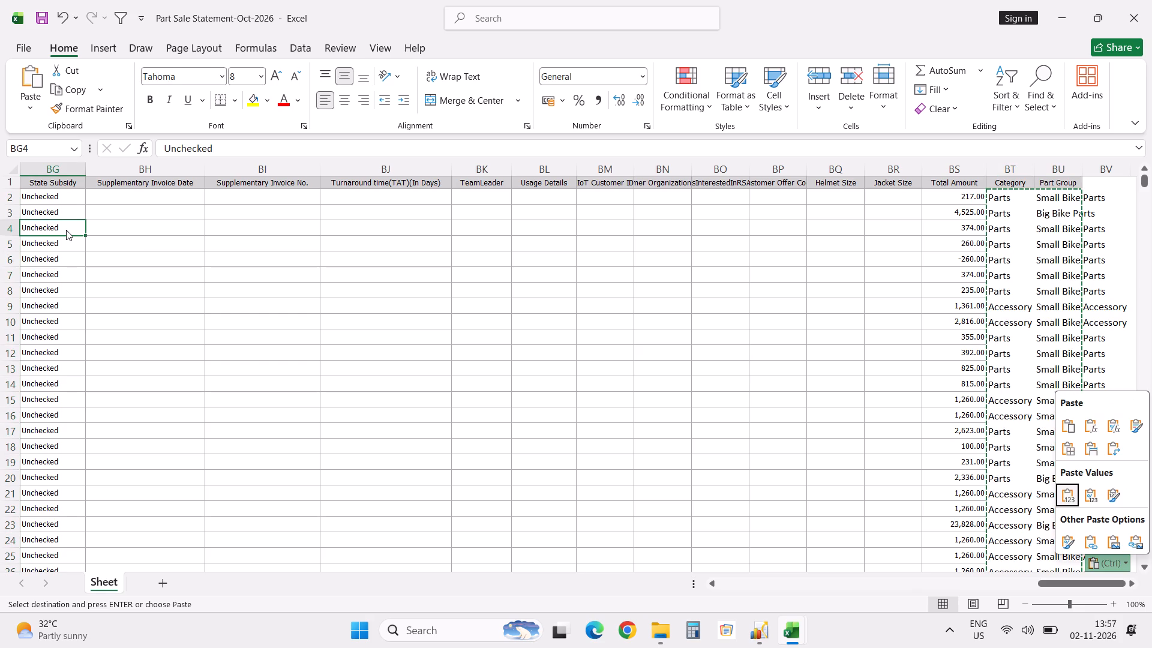
key("ctrl+c")
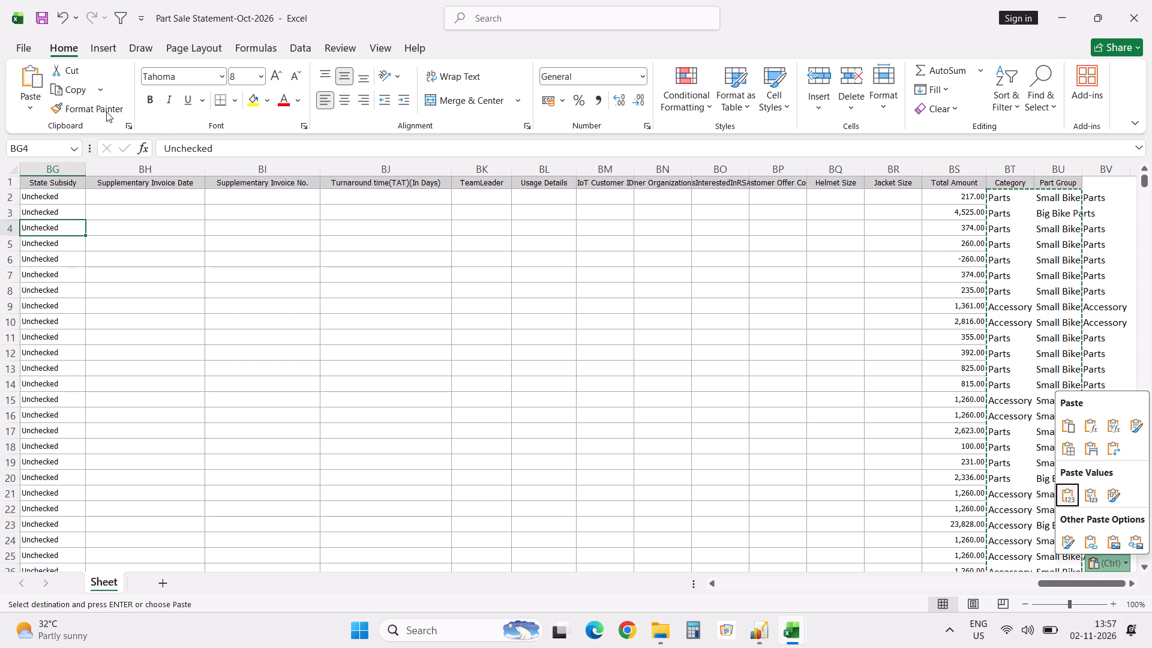
left_click(106, 112)
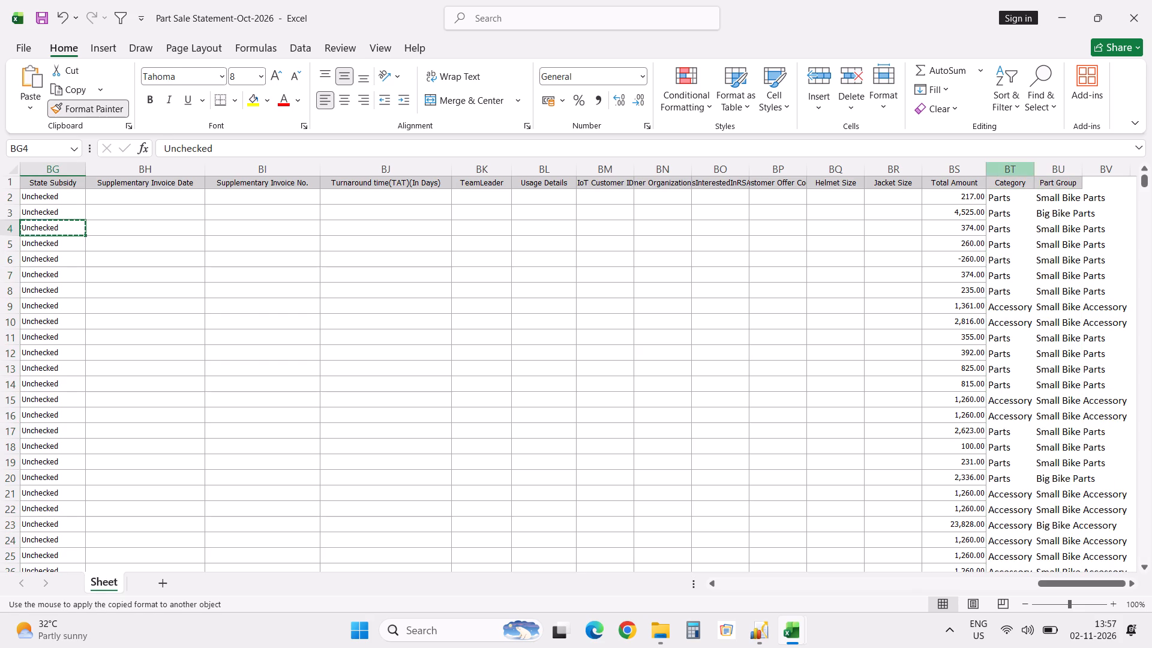
left_click_drag(1007, 167, 1040, 163)
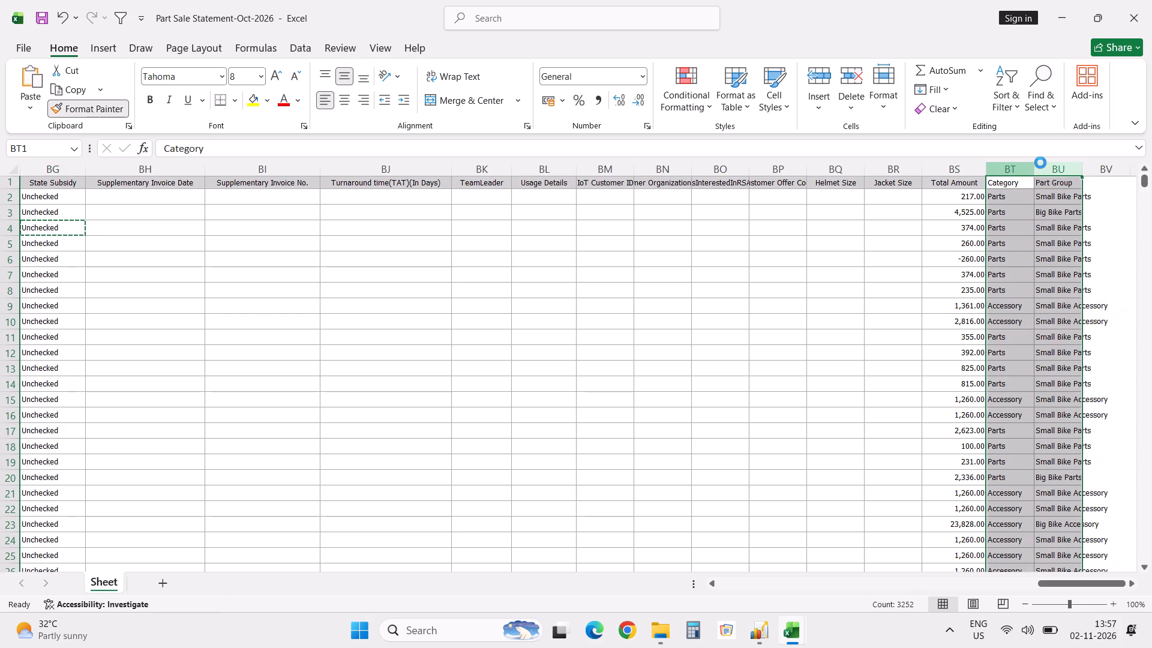
Copy the Total Amount header's formatting onto the Category and Part Group headers in BT1 and BU1.
left_click(1016, 182)
left_click(974, 182)
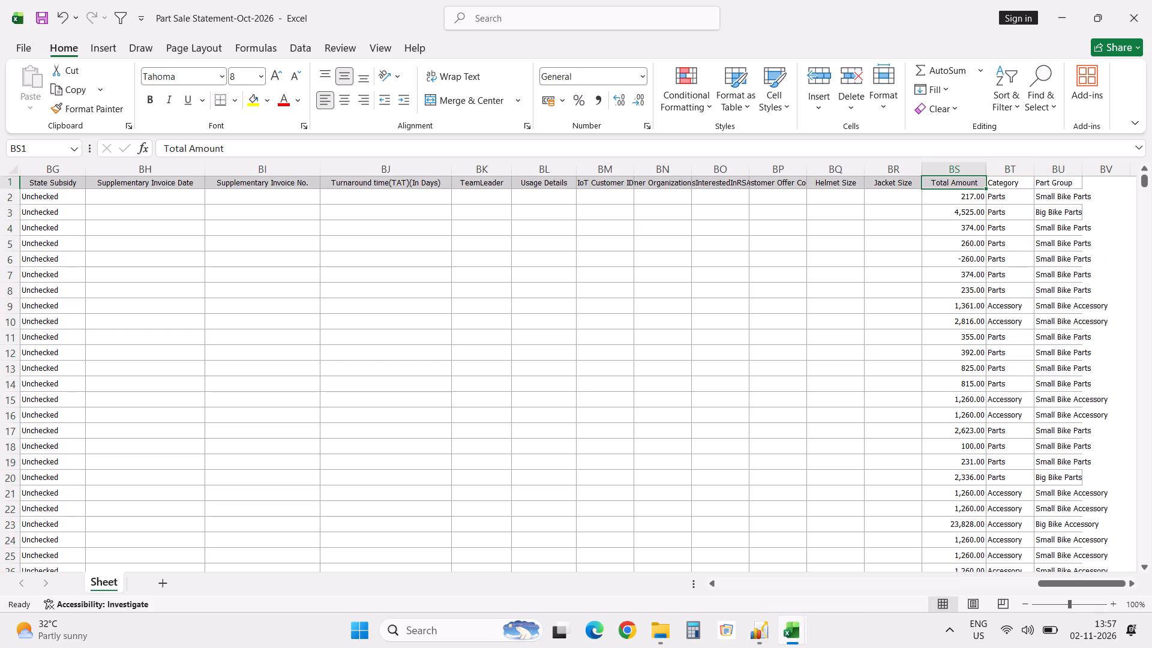
left_click(119, 110)
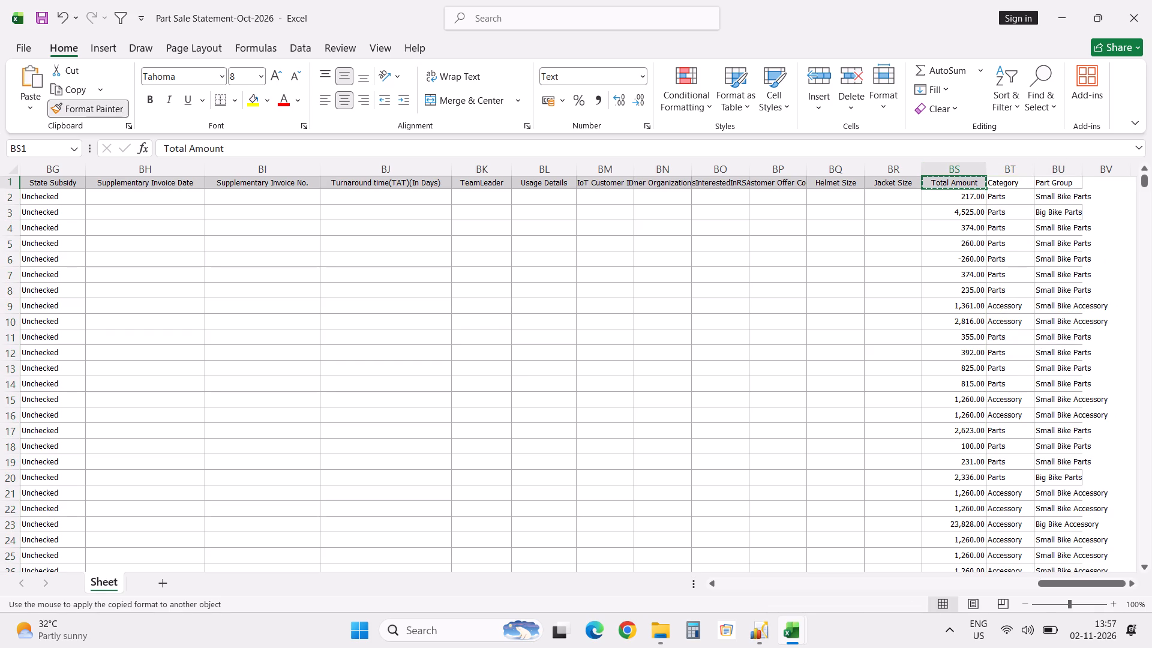
left_click_drag(1022, 184, 1043, 181)
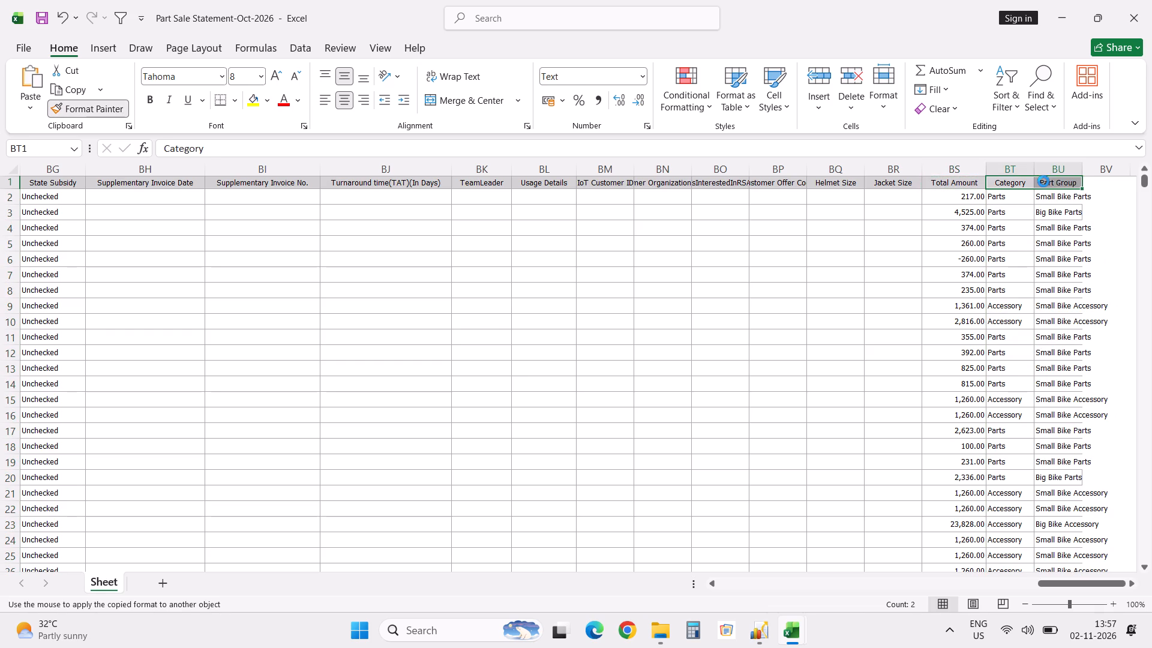
left_click(1007, 268)
left_click(1021, 179)
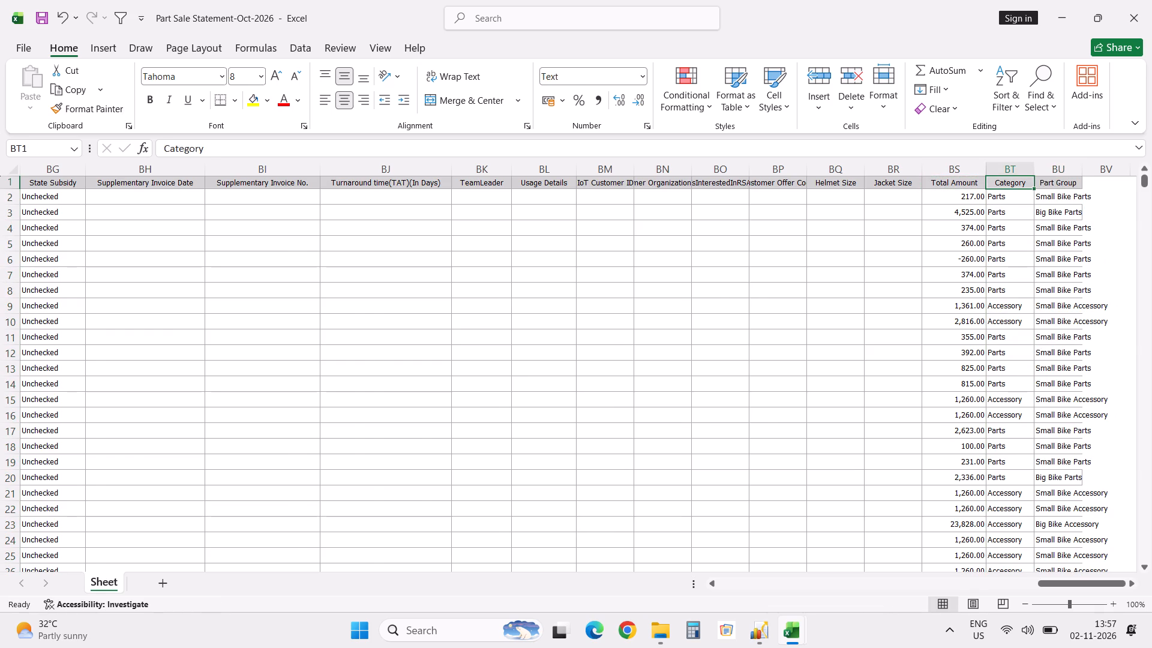
Save the Part Sale Statement workbook.
key("ctrl+Left")
key("ctrl+s")
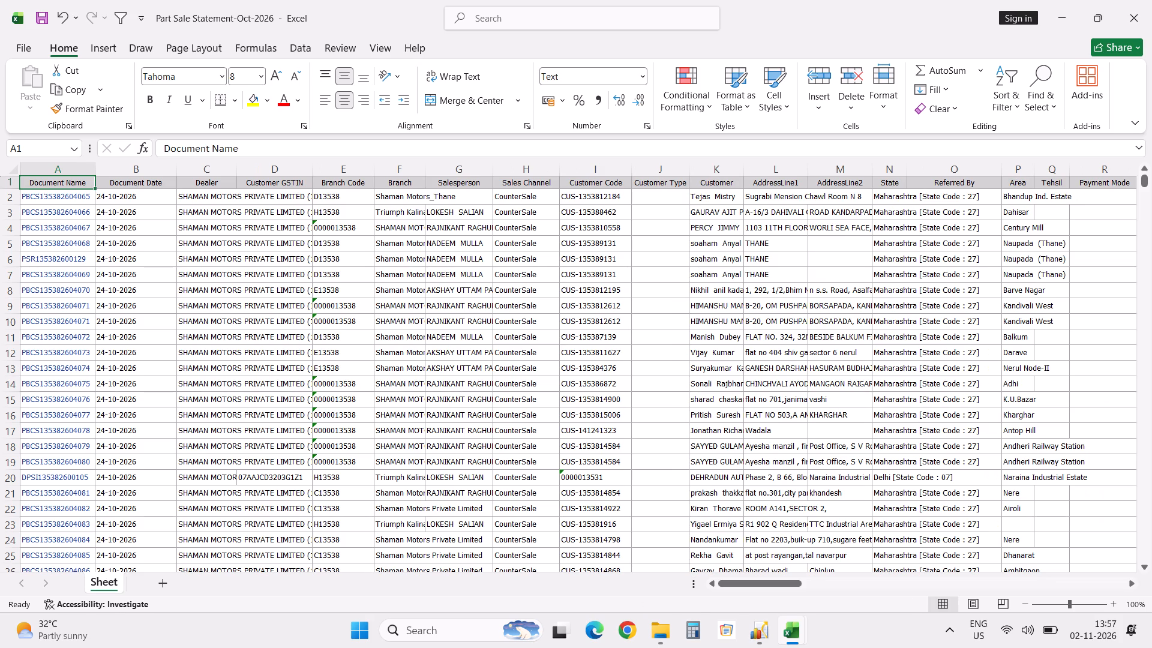
Select the Net Amount values in column AE from row 2 to row 1626 to check their sum, excluding the SUM row.
key("ctrl+Right")
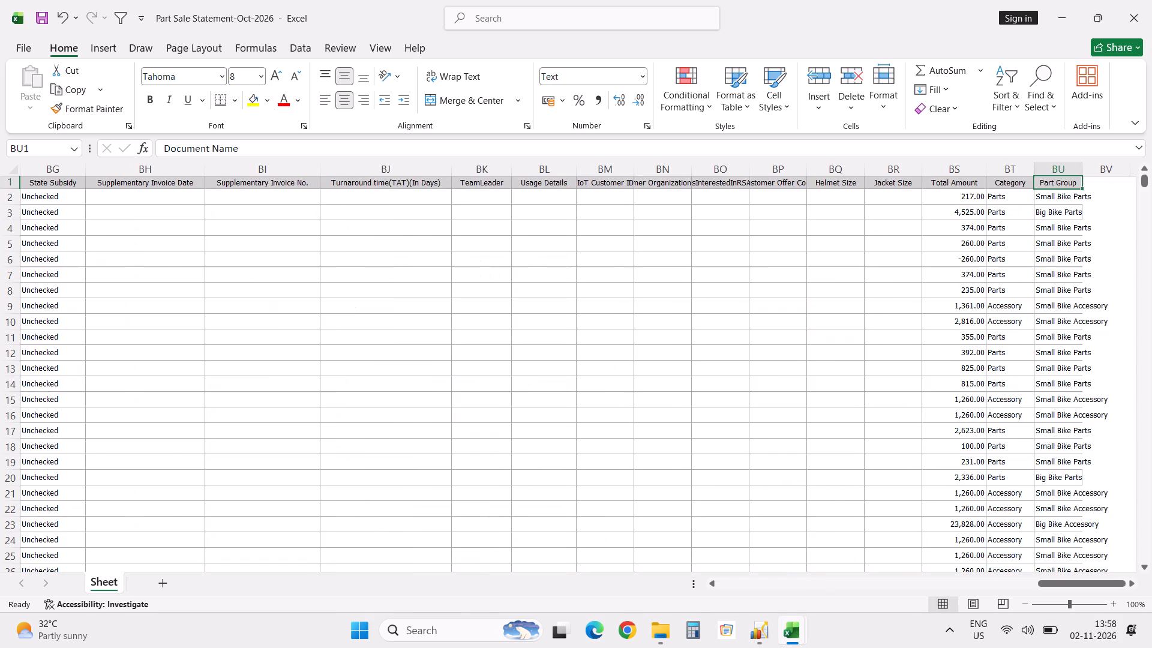
key("Left")
key("Left")
key("Left")
key("Left")
key("Left")
key("Left")
key("Left")
key("Left")
key("Left")
key("Left")
key("Left")
key("Left")
key("Left")
key("Left")
key("Left")
key("Left")
key("Left")
key("Left")
key("Left")
key("Left")
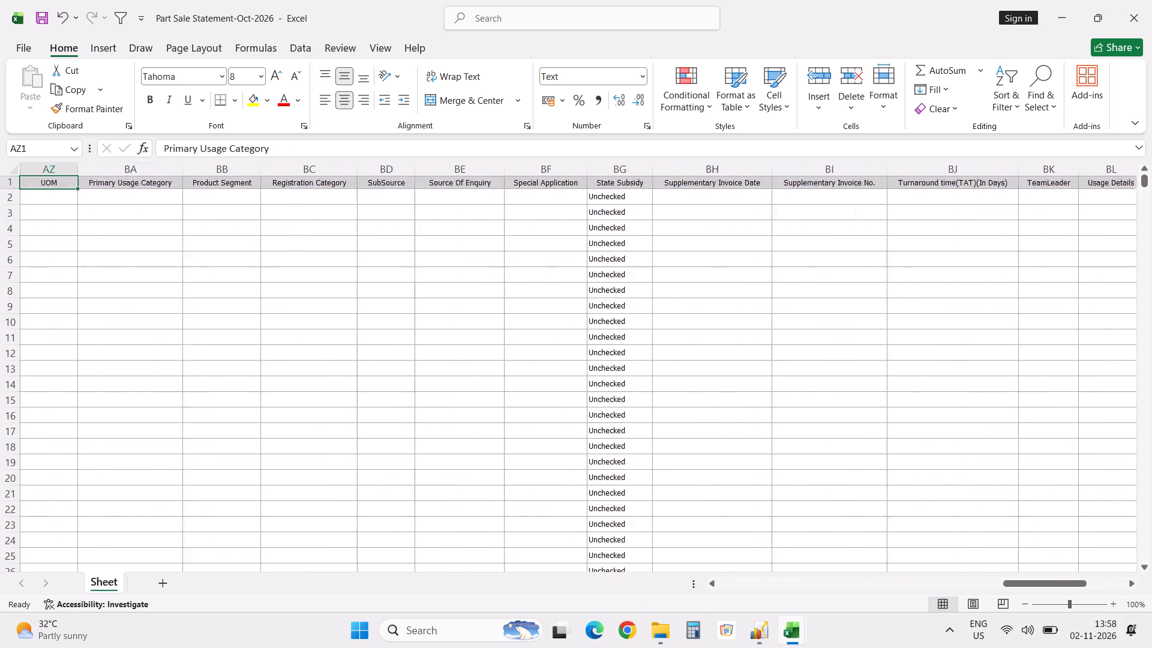
key("Left")
key("Left")
key("Left")
key("Left")
key("Left")
key("Left")
key("Left")
key("Left")
key("Left")
key("Left")
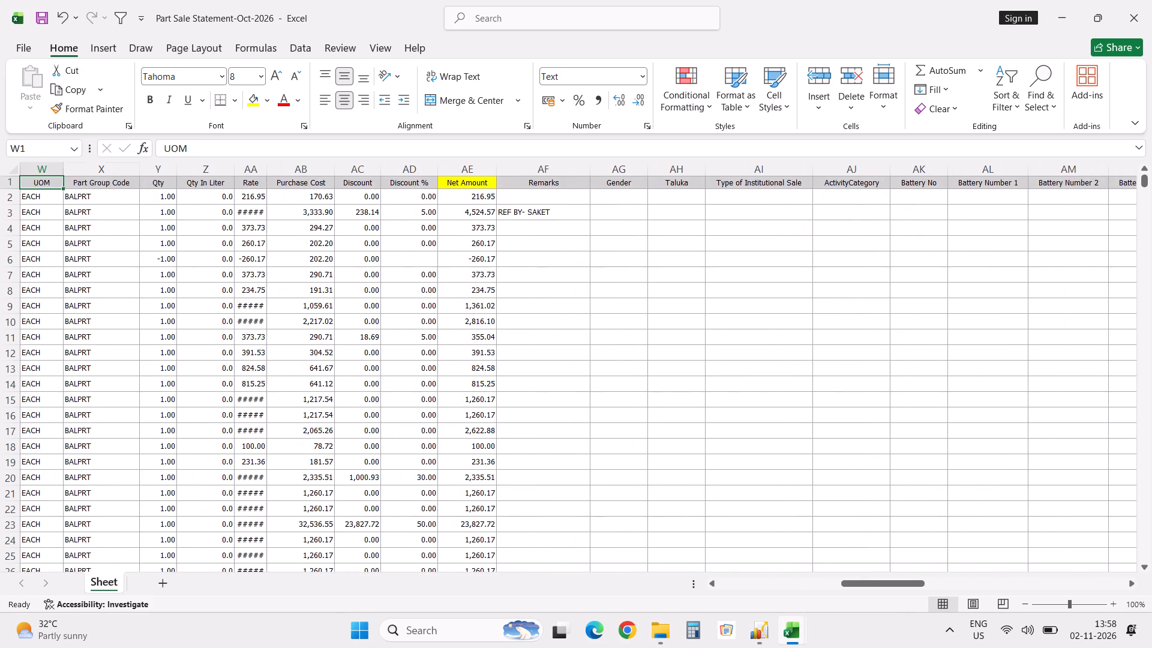
key("Right")
key("Right")
key("Right")
key("Right")
key("Right")
key("Right")
key("Right")
key("Right")
key("Down")
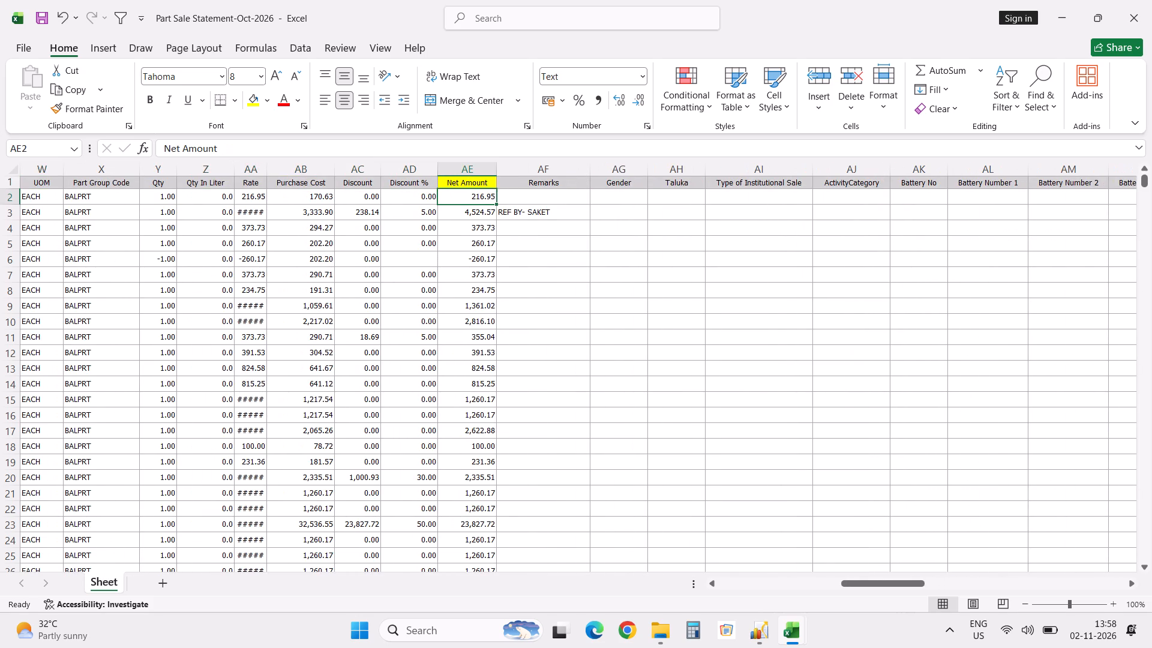
key("shift+Down")
key("ctrl+shift+Down")
key("shift+Up")
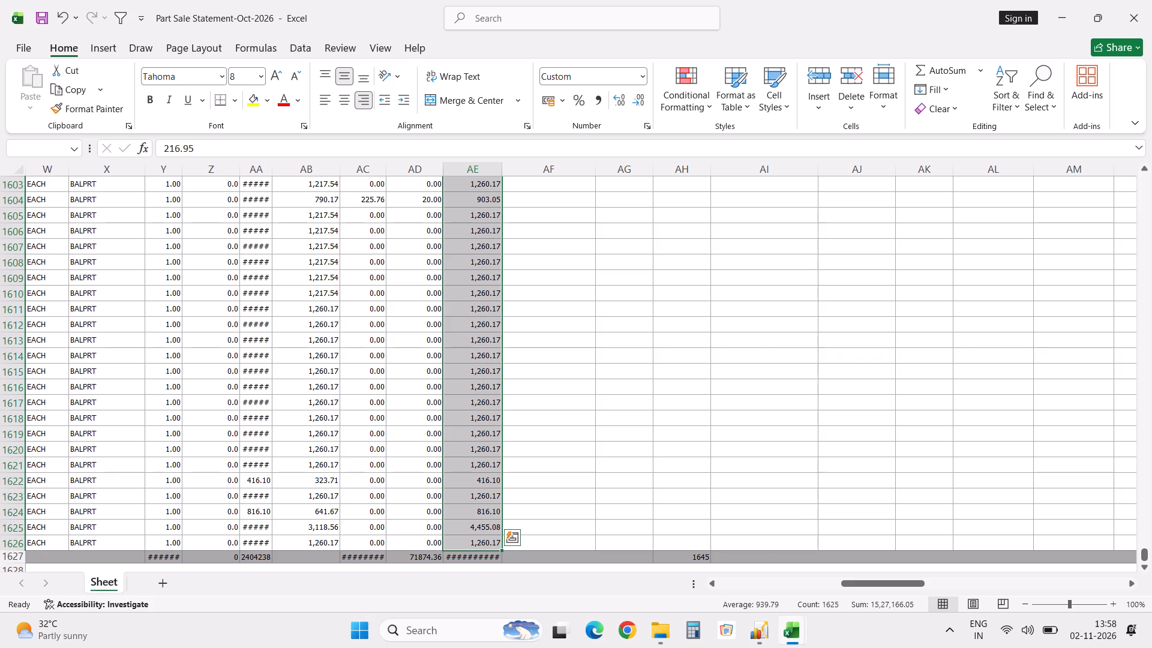
Delete the SUM row 1627 from the Part Sale Statement.
left_click(16, 557)
key("ctrl+minus")
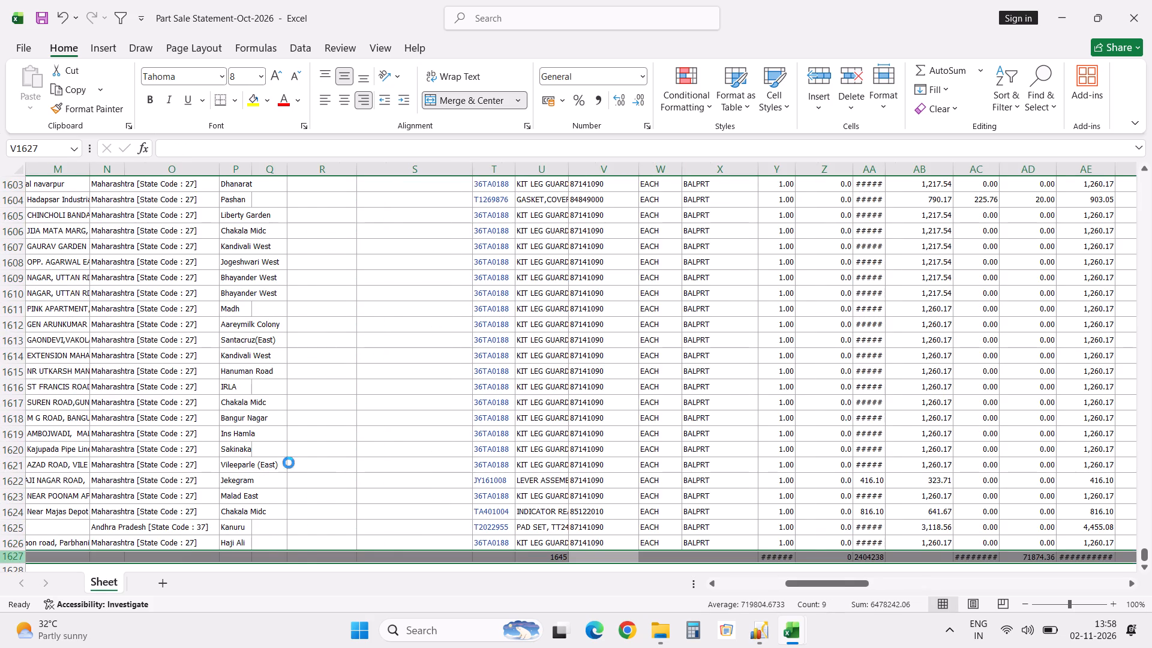
Return to cell A1 at the start of the sheet and save the workbook.
left_click(488, 455)
key("ctrl+Up")
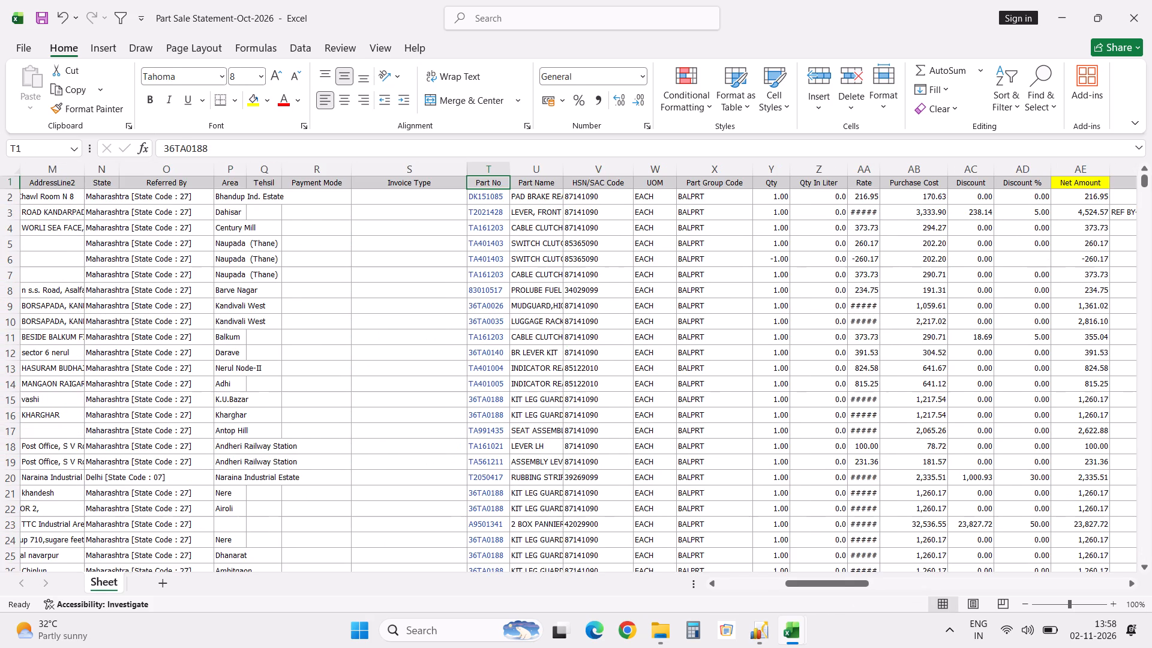
key("Down")
key("Up")
key("ctrl+Left")
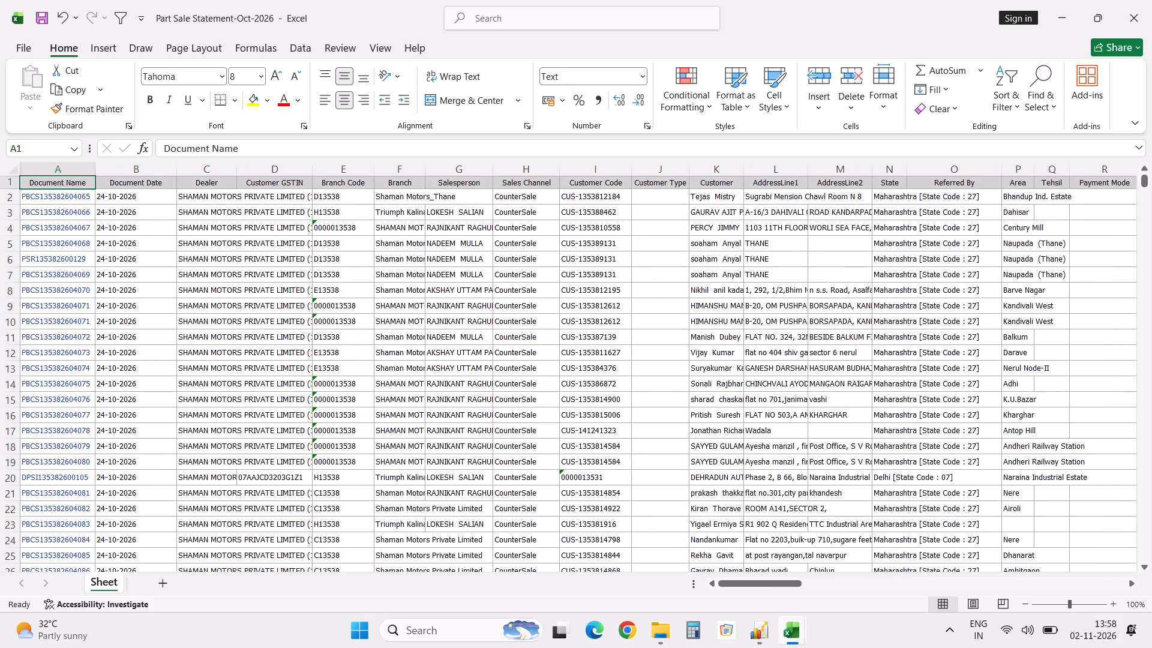
key("ctrl+s")
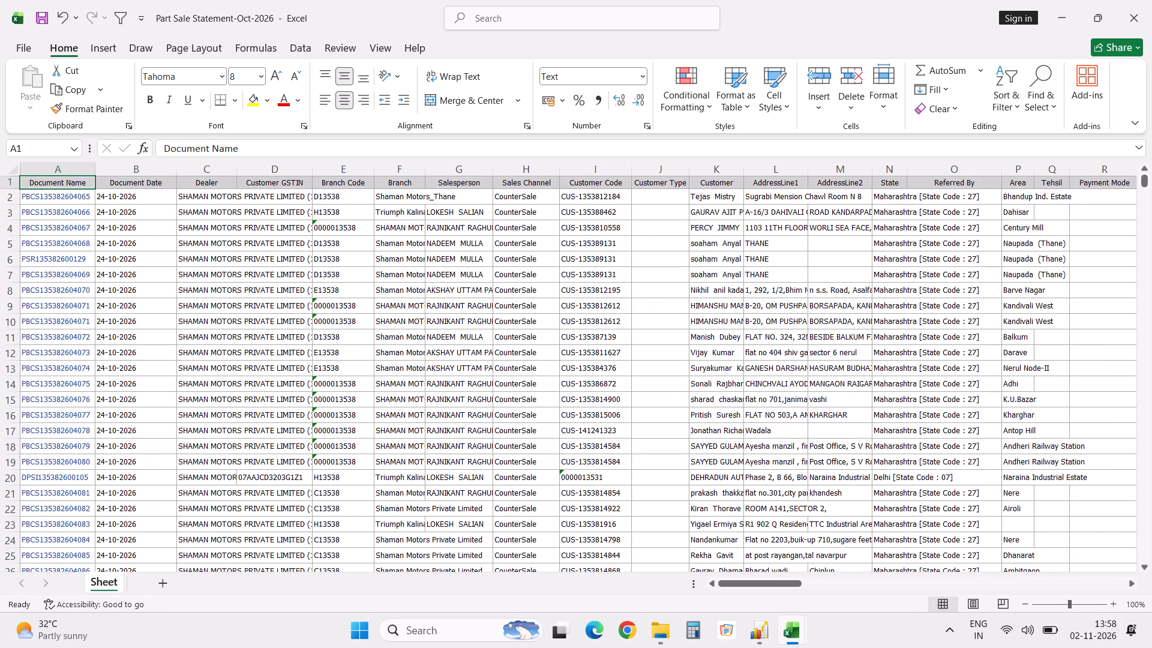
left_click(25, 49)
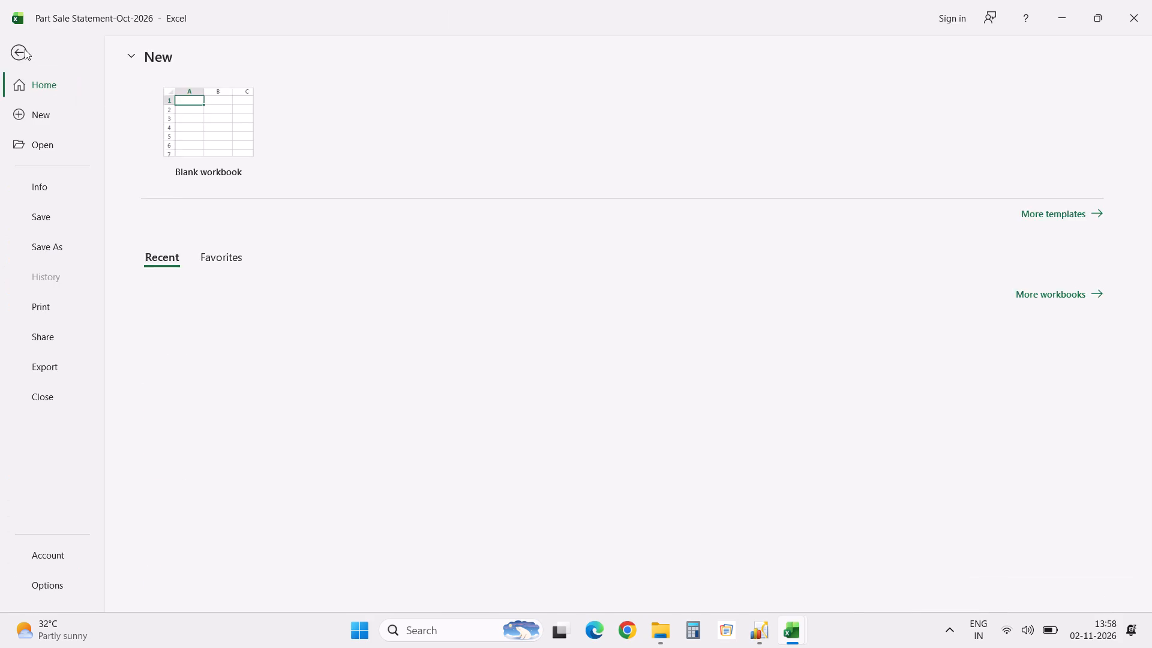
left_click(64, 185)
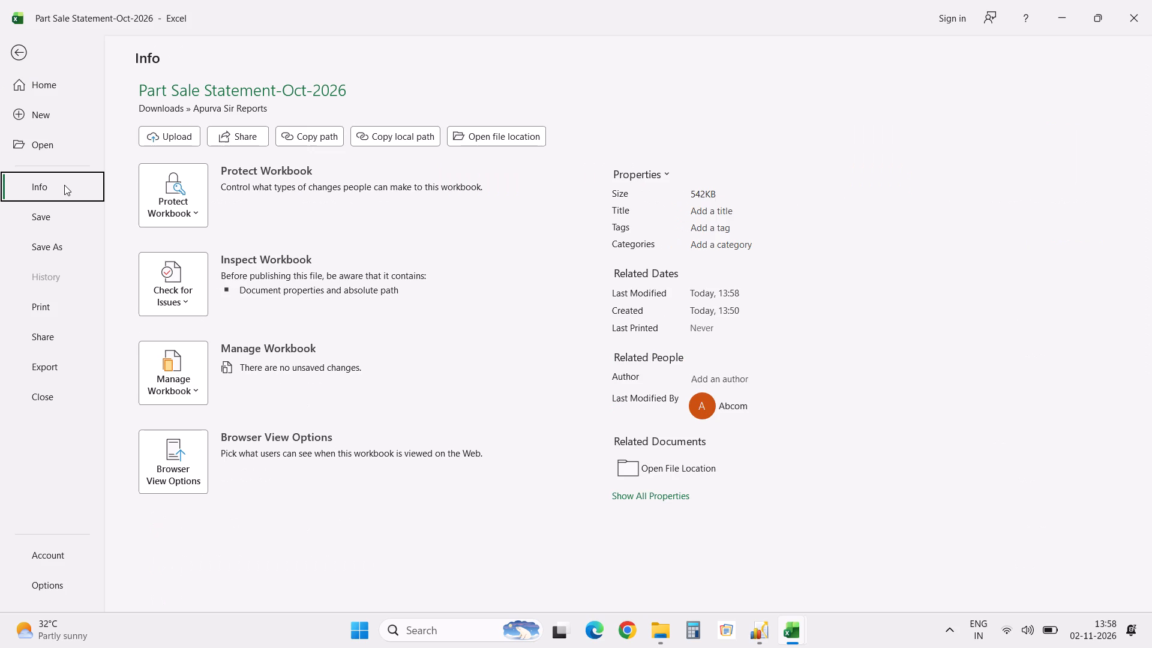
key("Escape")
Save the Part Sale Statement workbook once more and close it.
left_click(621, 280)
key("ctrl+s")
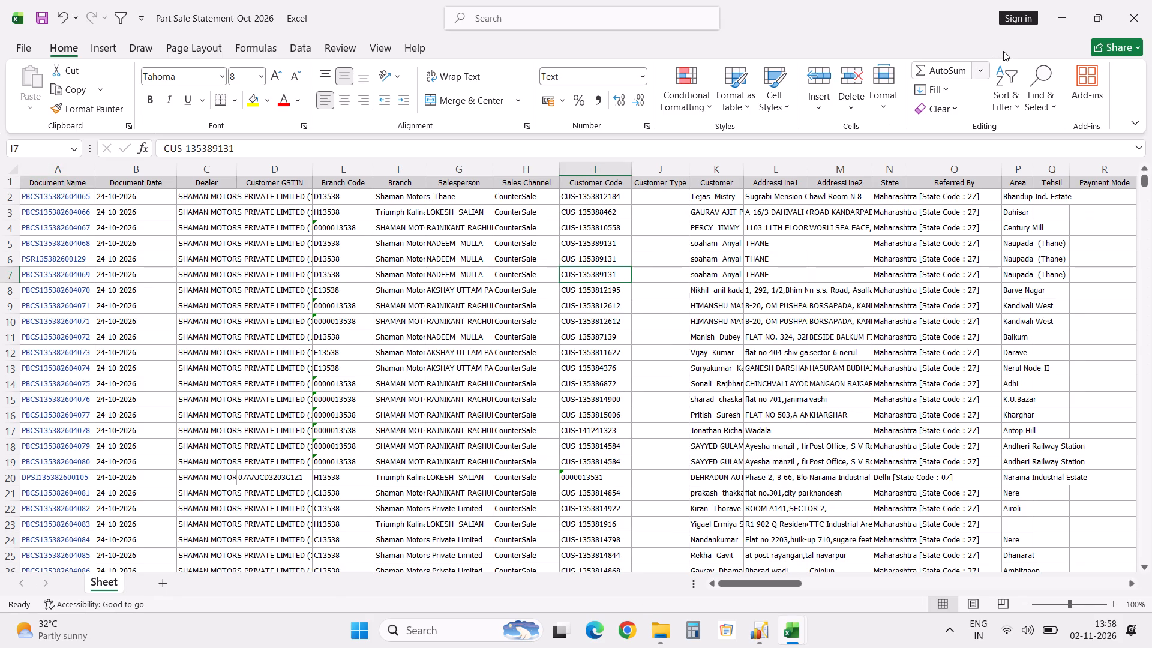
left_click(1131, 14)
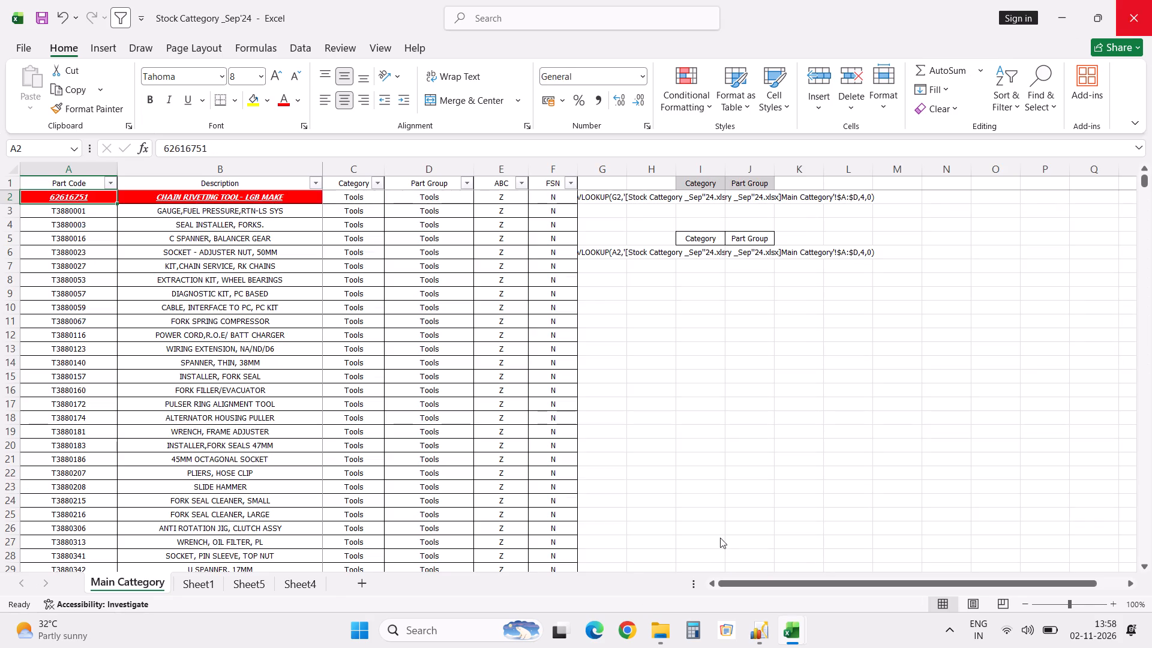
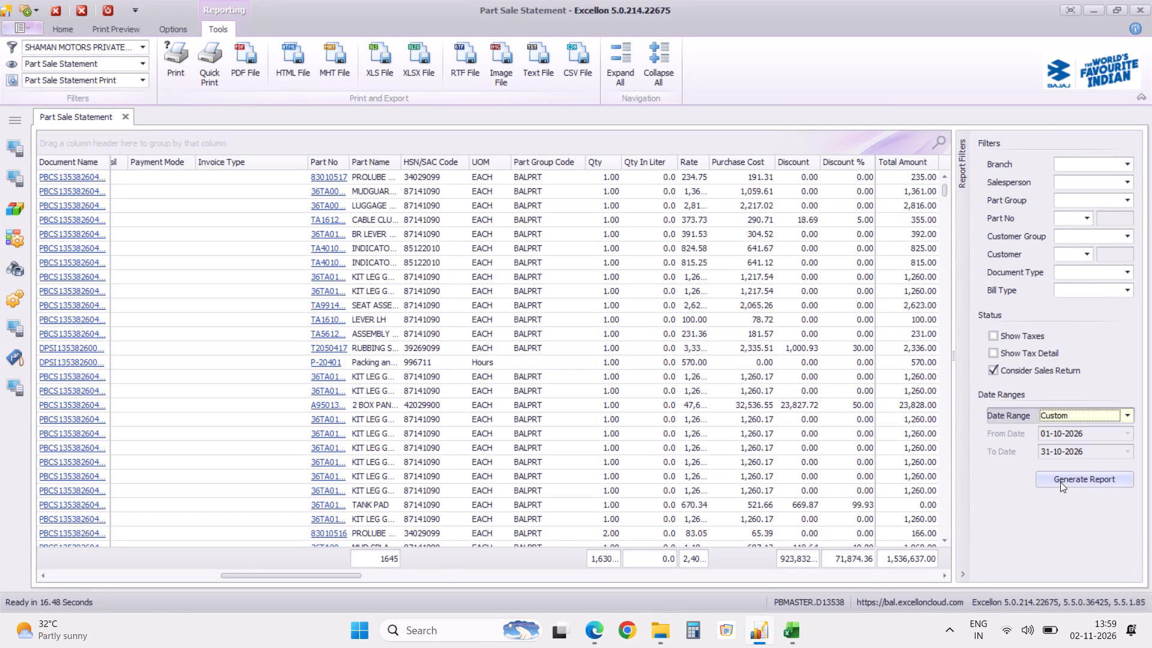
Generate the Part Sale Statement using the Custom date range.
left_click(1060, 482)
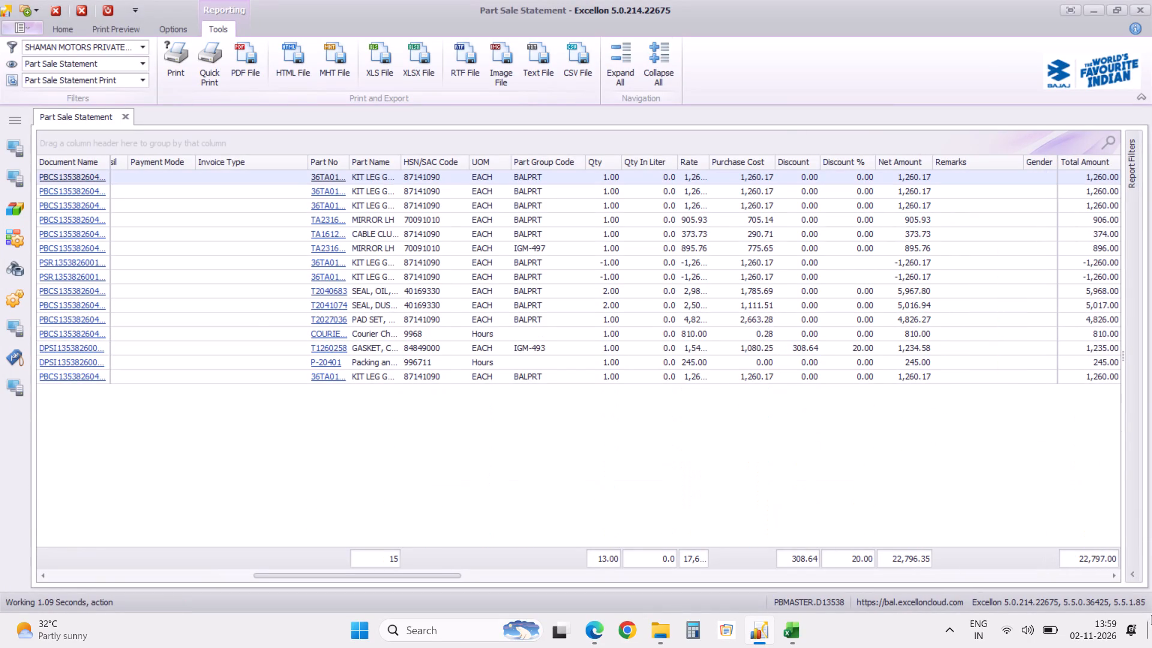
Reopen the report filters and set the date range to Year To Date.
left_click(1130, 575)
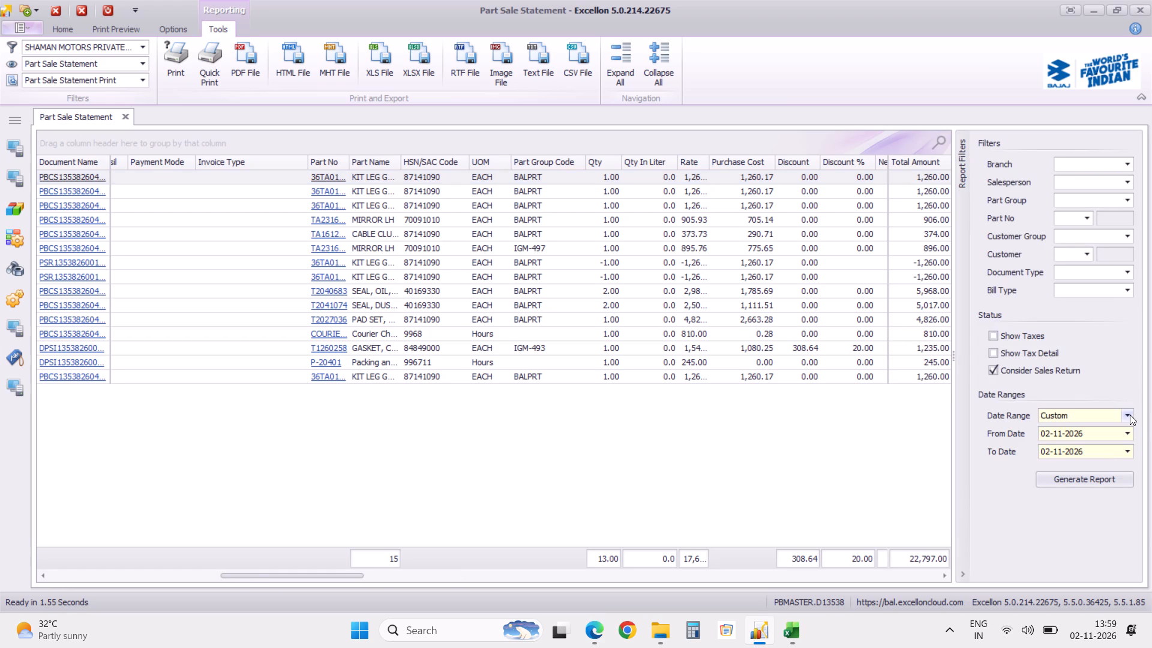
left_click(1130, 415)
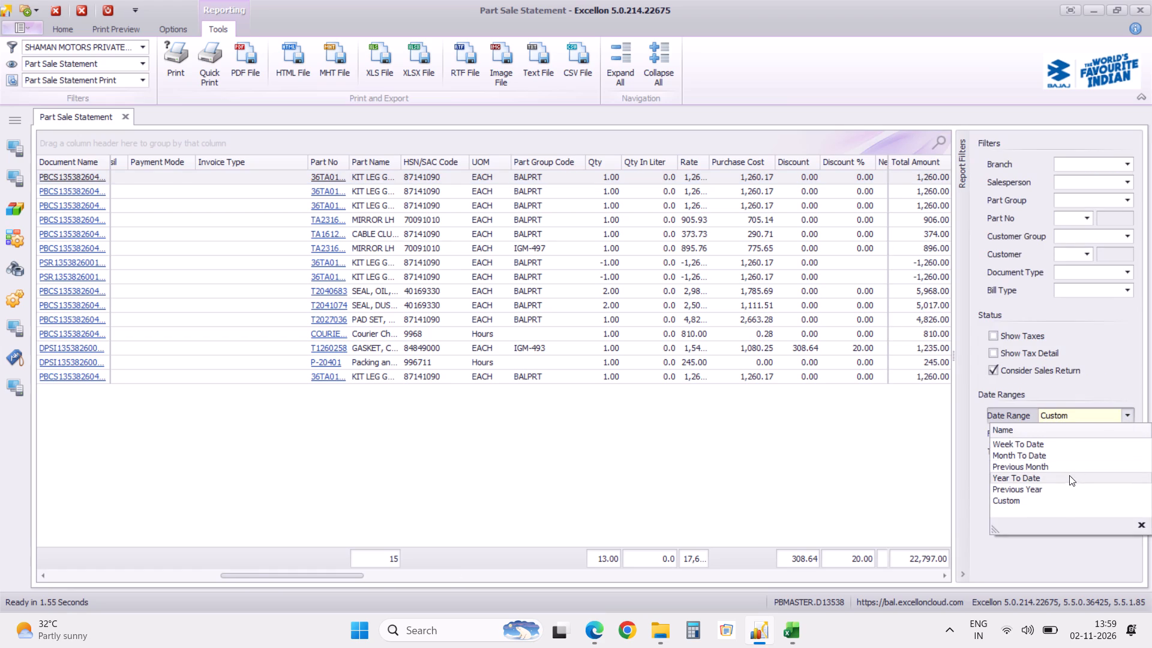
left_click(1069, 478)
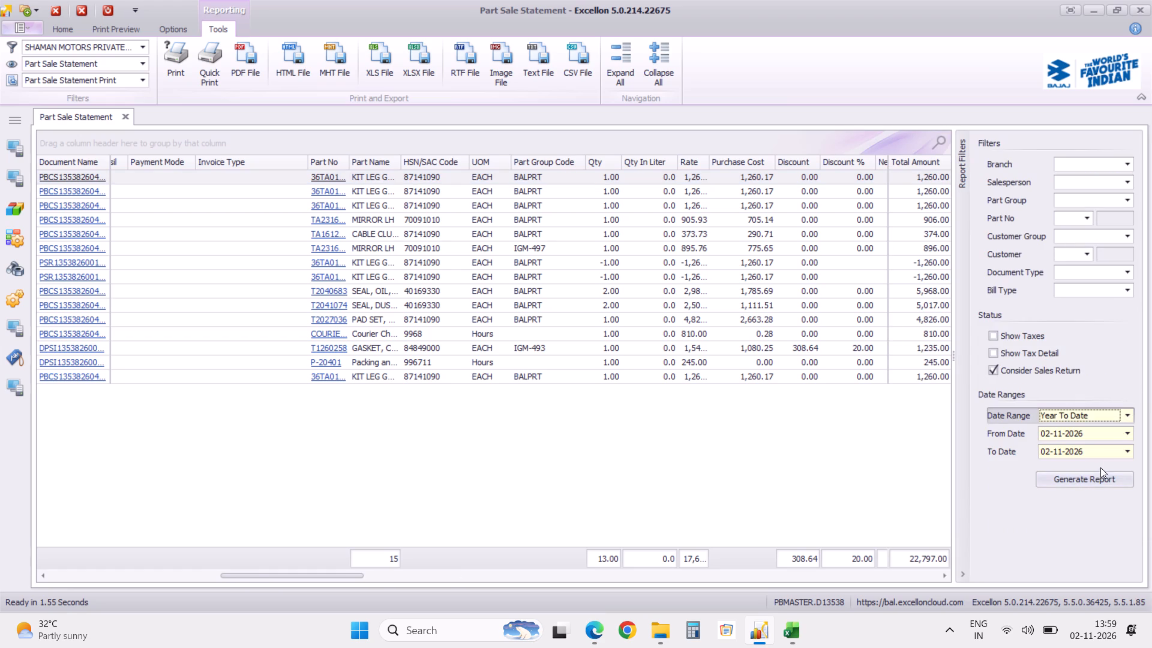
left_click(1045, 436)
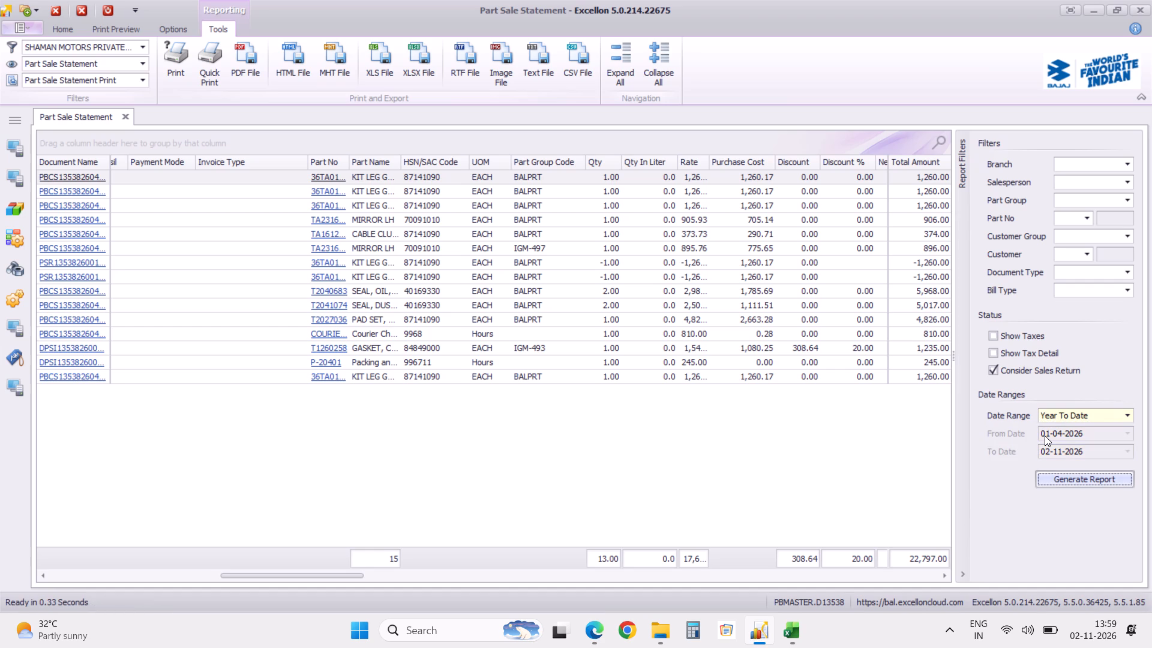
Set the report's date range to Custom with a From Date of 01-05-2026.
left_click_drag(1021, 493, 1126, 416)
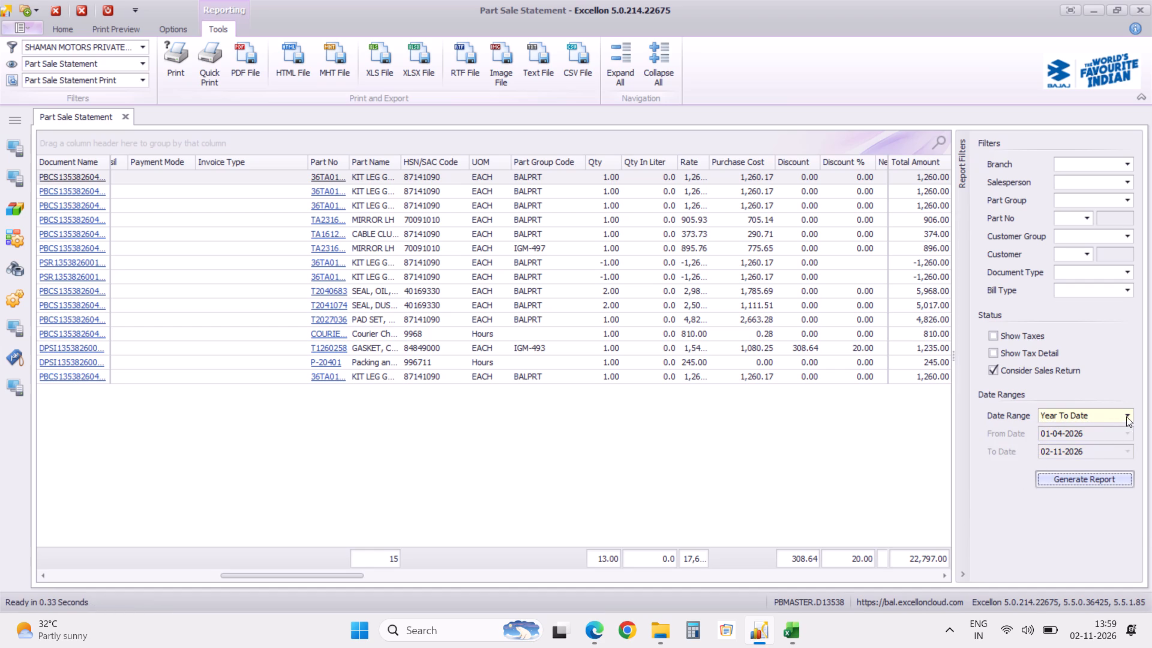
left_click(1126, 416)
left_click(1035, 505)
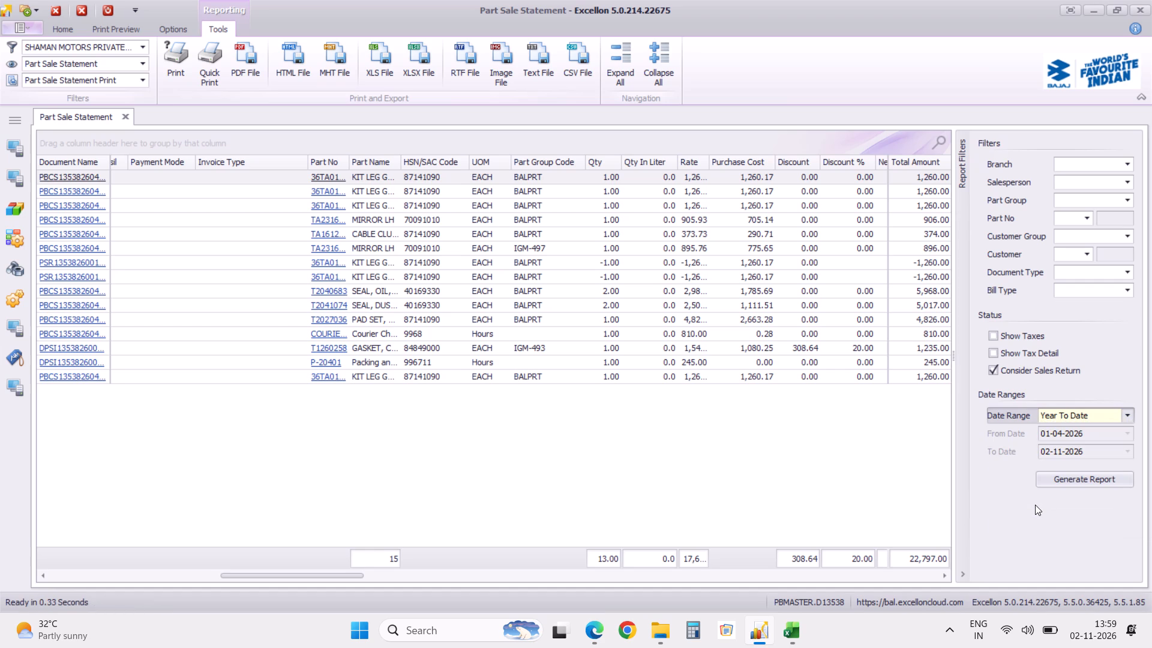
key("Tab")
left_click(1043, 431)
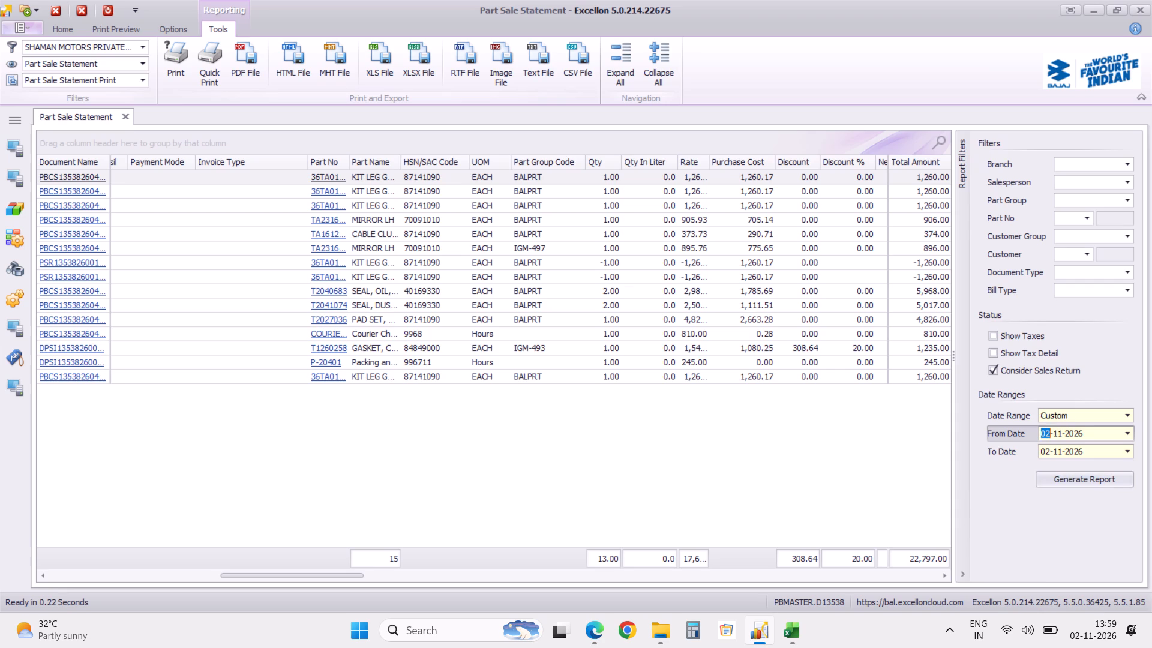
type("01")
key("Right")
type("05")
Set the To Date to 31-10-2026 and generate the Part Sale Statement.
left_click(1045, 454)
type("31")
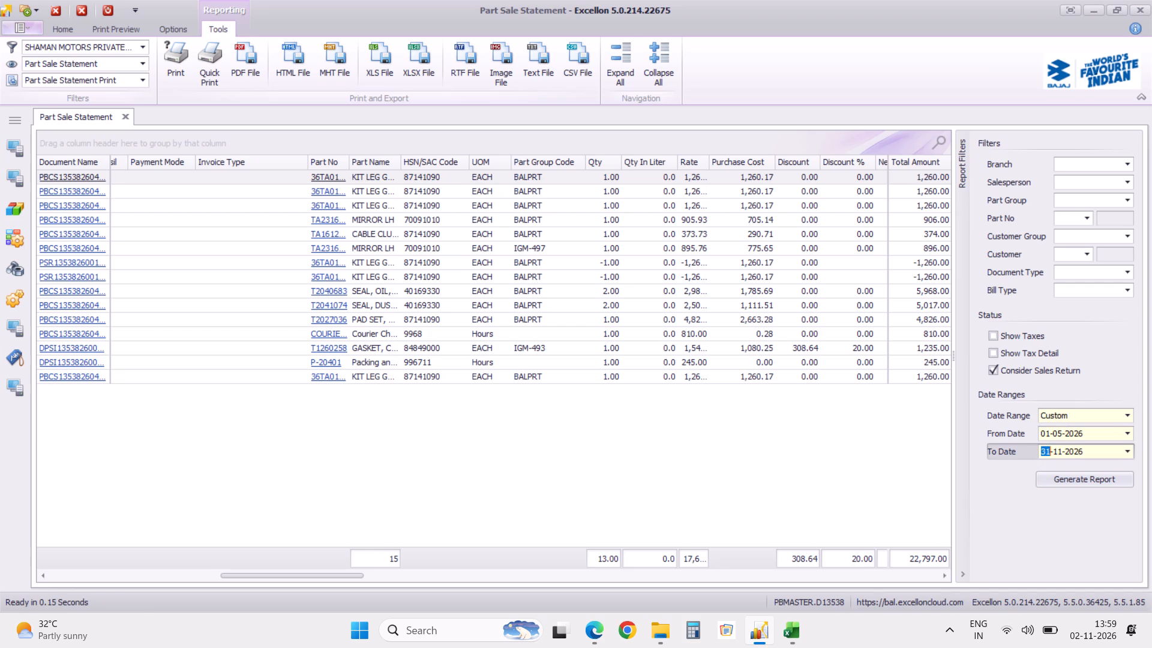
key("Right")
key("Up")
key("Down")
key("Down")
key("Down")
key("Down")
key("Down")
key("Down")
key("Up")
key("Up")
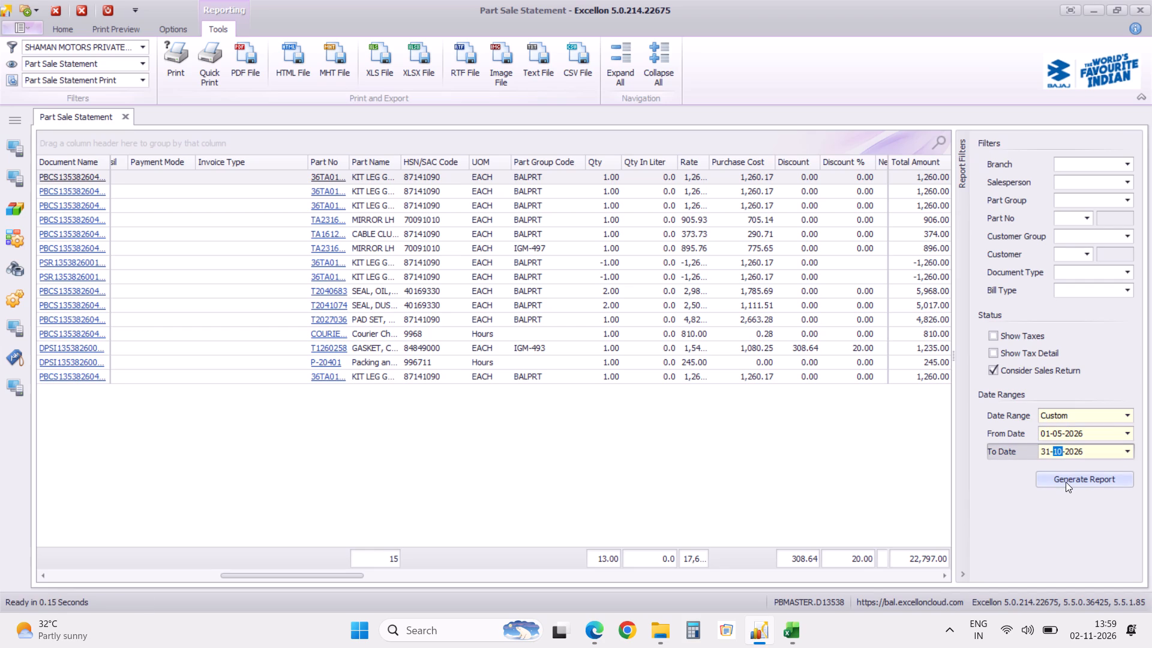
left_click(1066, 482)
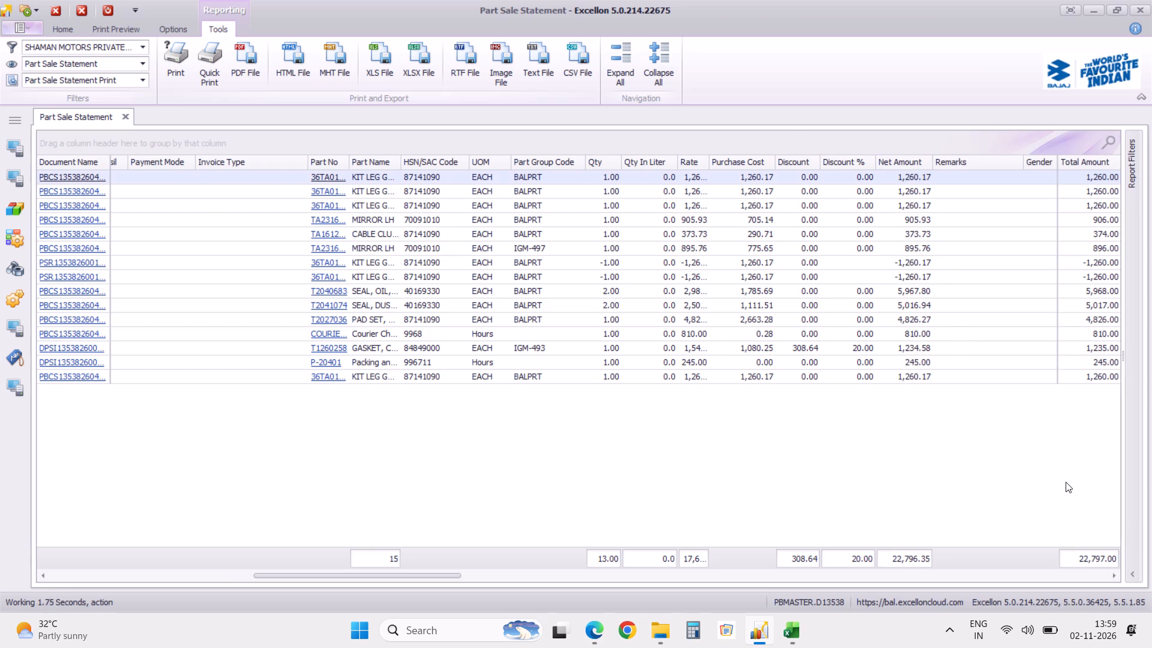
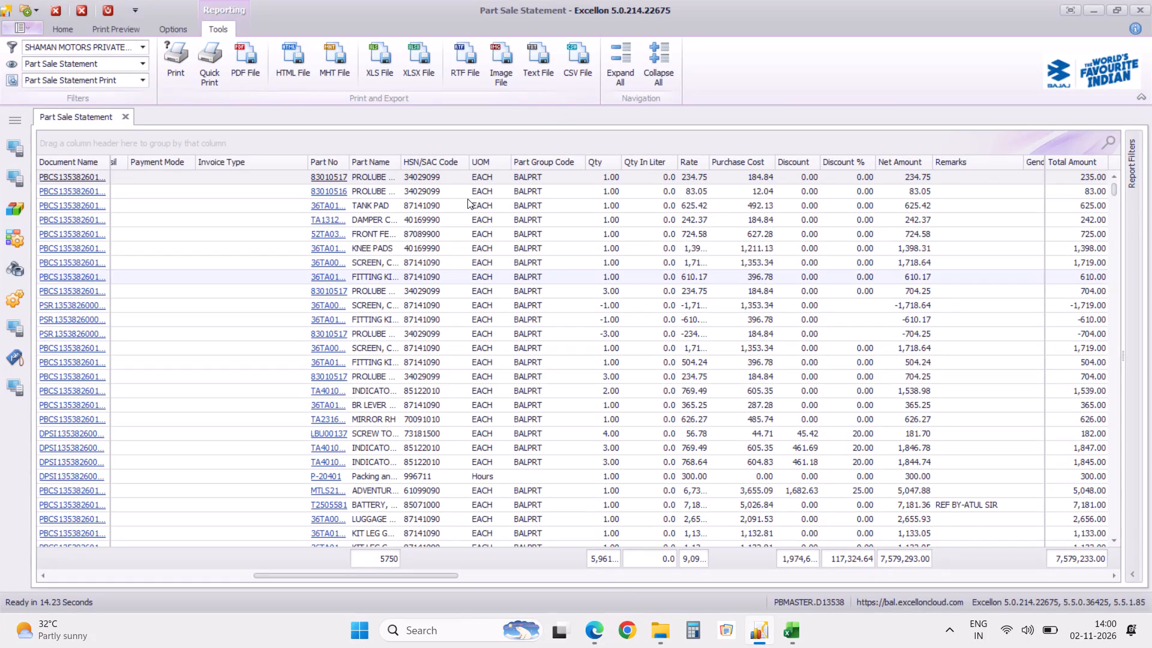
Export the Part Sale Statement as an XLSX file with hyperlink export turned off.
left_click(421, 65)
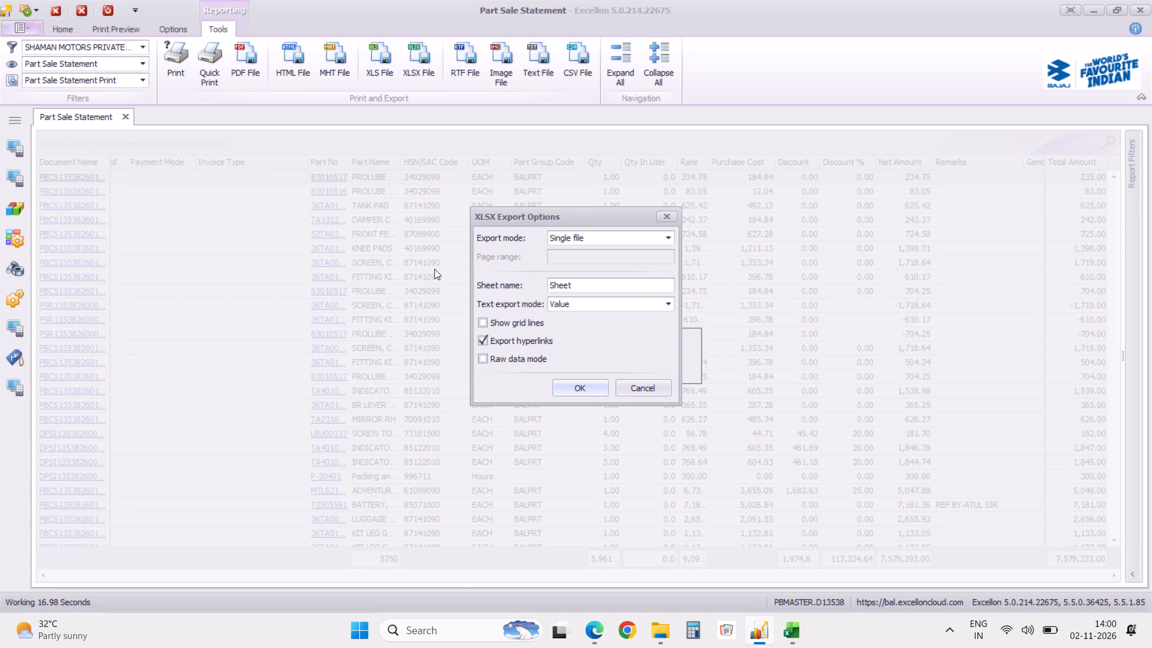
left_click(487, 340)
left_click(592, 388)
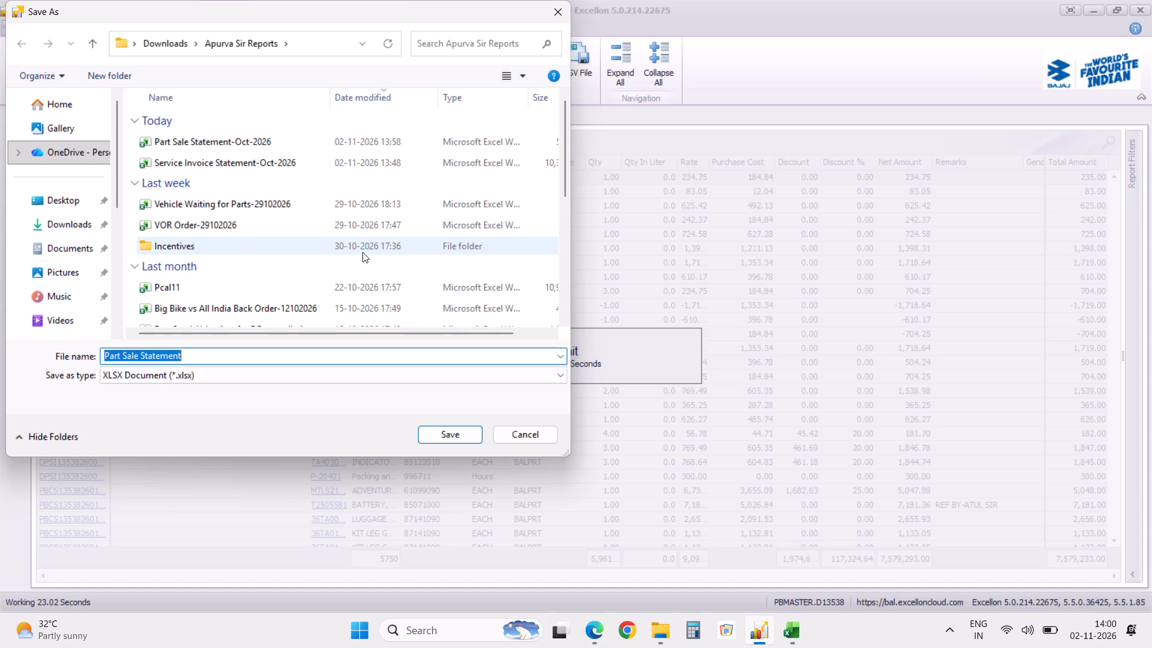
Choose the Funds Statement folder in Downloads for the export and name the file Part Sale Statement-May to Oct.
left_click(168, 49)
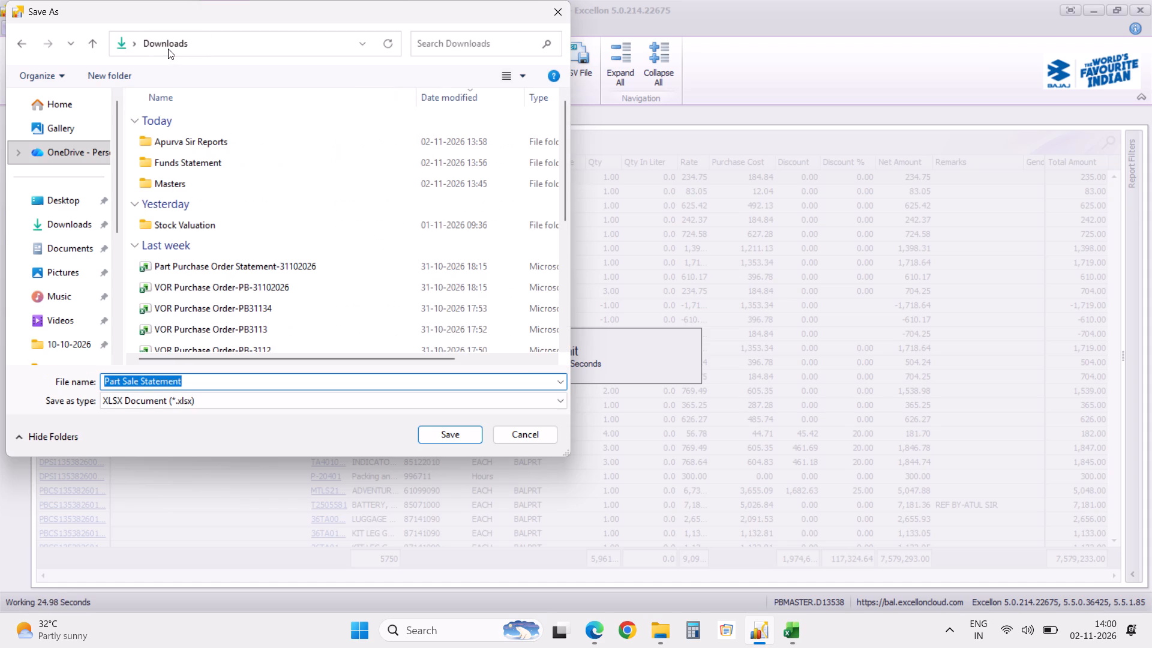
double_click(188, 161)
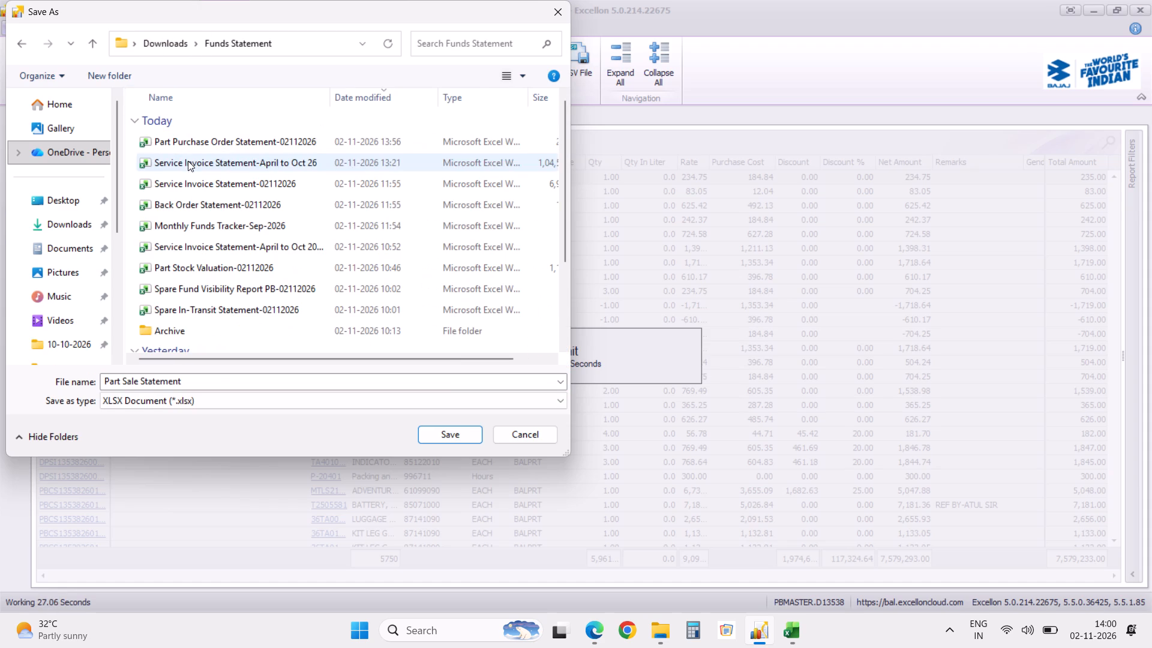
left_click(214, 379)
left_click(214, 379)
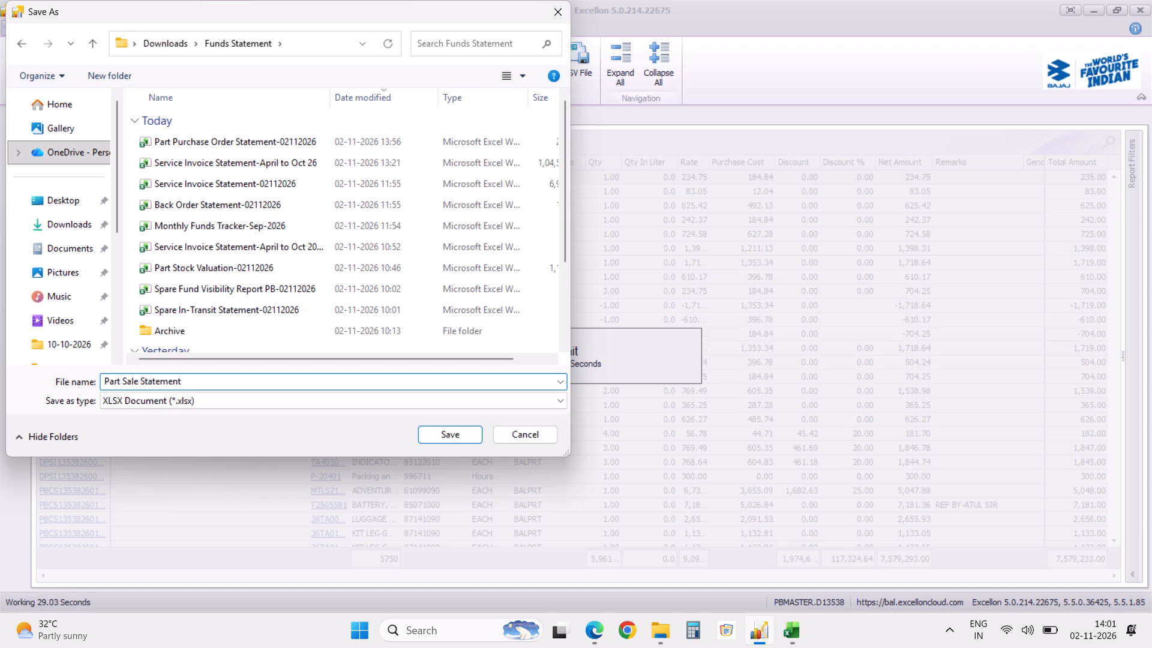
key("minus")
type("May")
key("space")
type("to Oct")
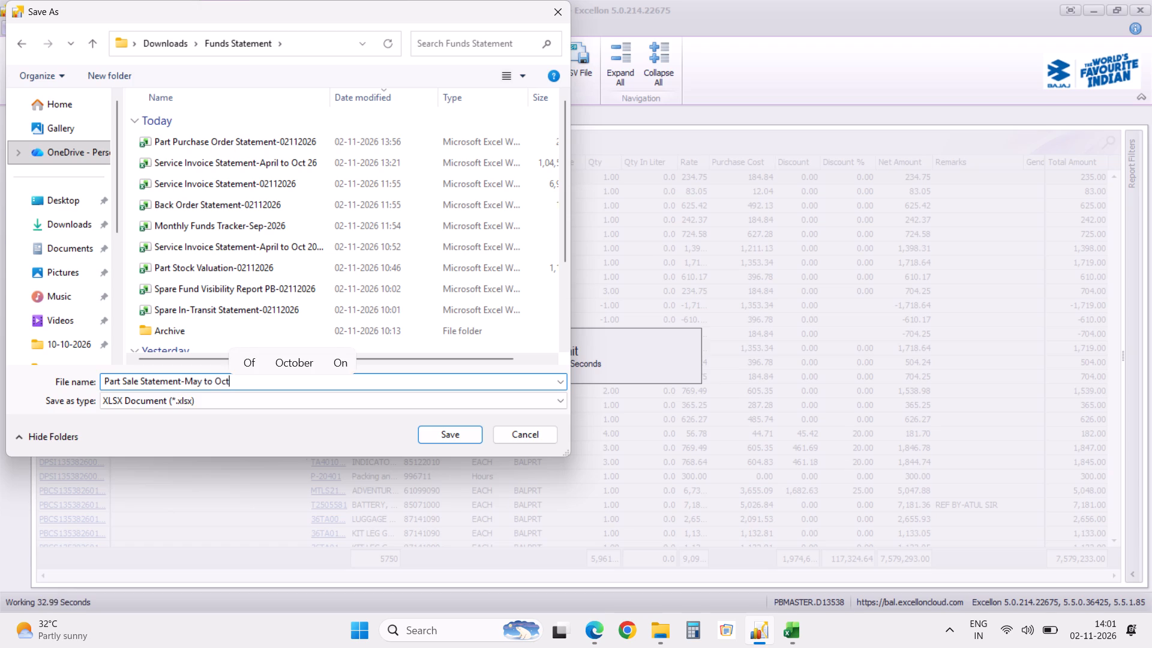
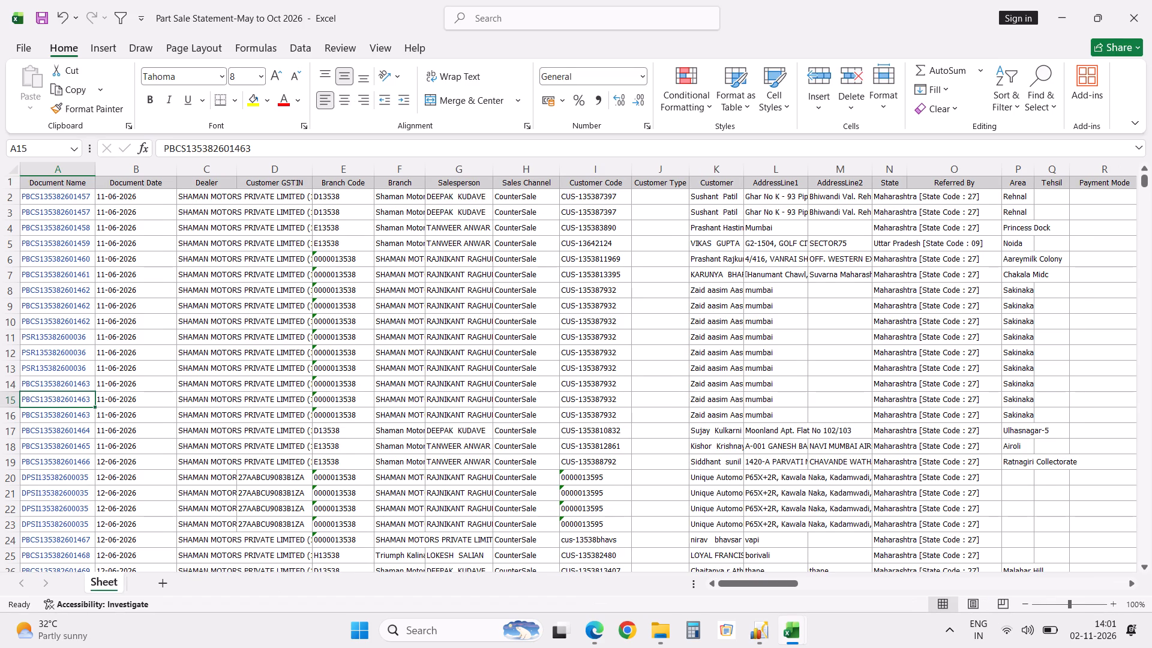
Delete the totals row (row 5752) directly below the last record of the Part Sale Statement and return to the last record.
key("ctrl+Down")
key("Down")
key("shift+space")
key("ctrl+minus")
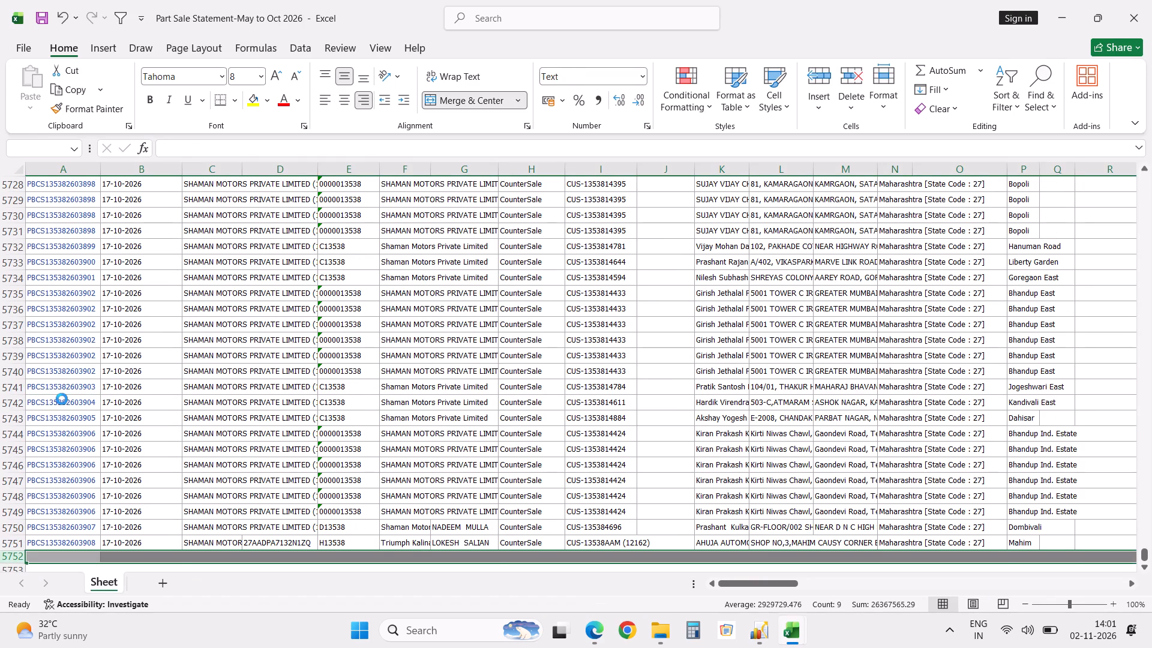
key("ctrl+Up")
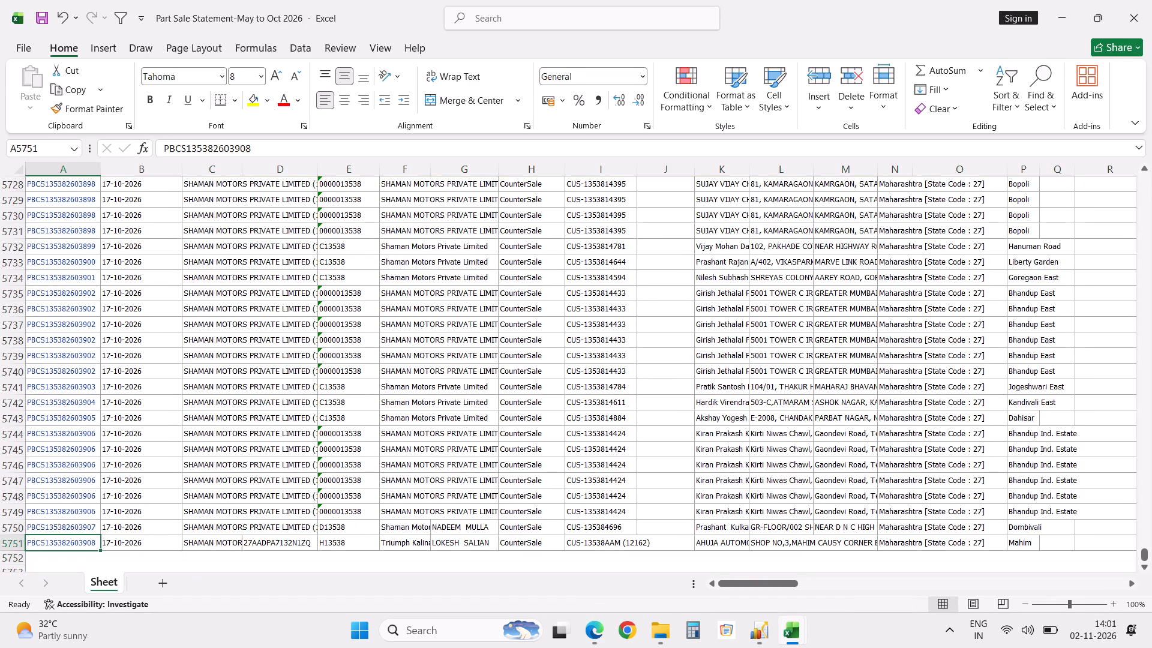